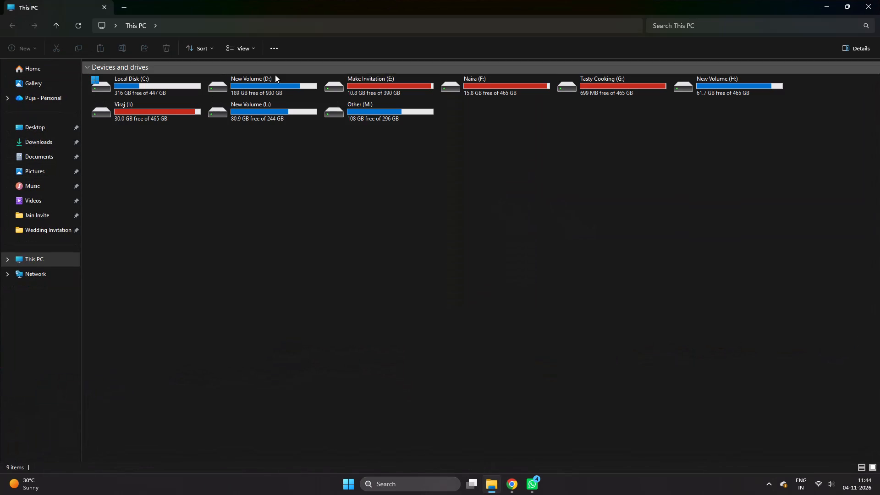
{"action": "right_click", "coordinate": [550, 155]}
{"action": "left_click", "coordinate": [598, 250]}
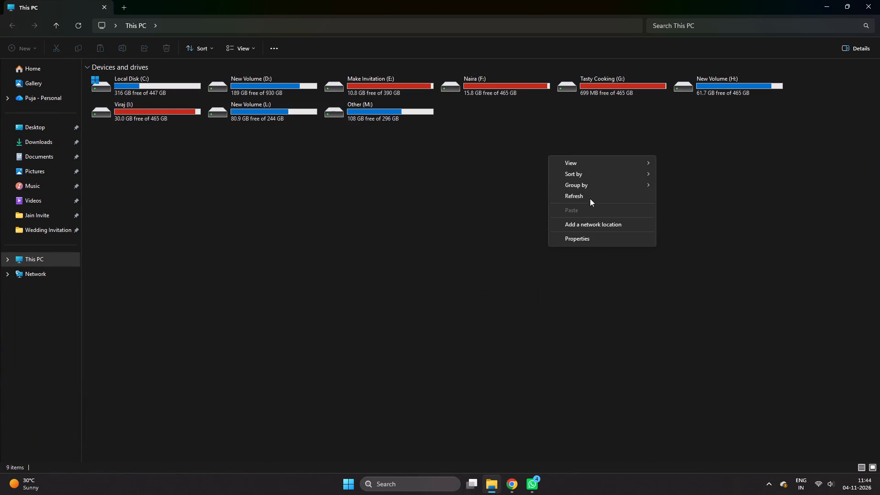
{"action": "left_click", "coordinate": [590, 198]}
Go to the Jain Invite project folder on the Naira (F:) drive and open its parent folder, 2026.
{"action": "left_click", "coordinate": [488, 88]}
{"action": "double_click", "coordinate": [488, 88]}
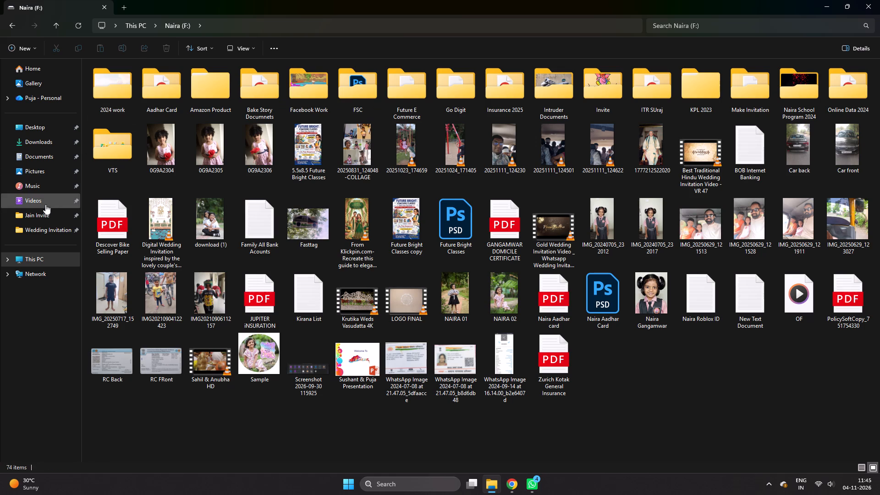
{"action": "left_click", "coordinate": [42, 214]}
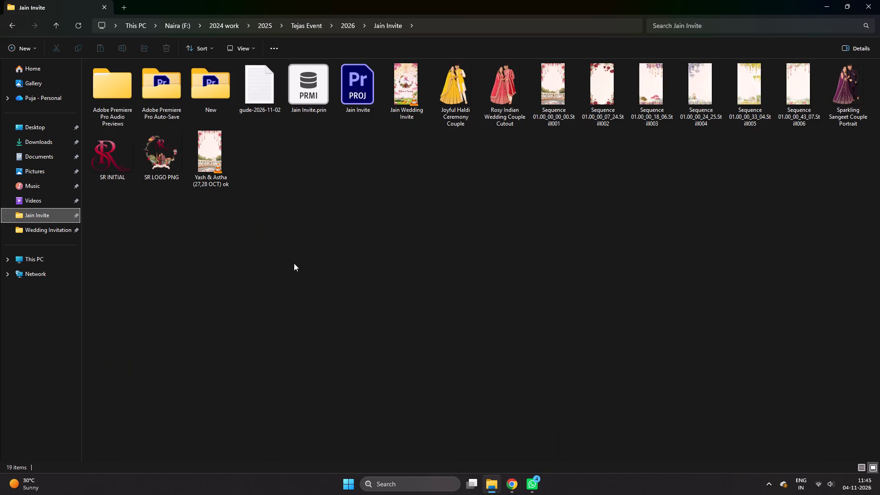
{"action": "left_click", "coordinate": [341, 24]}
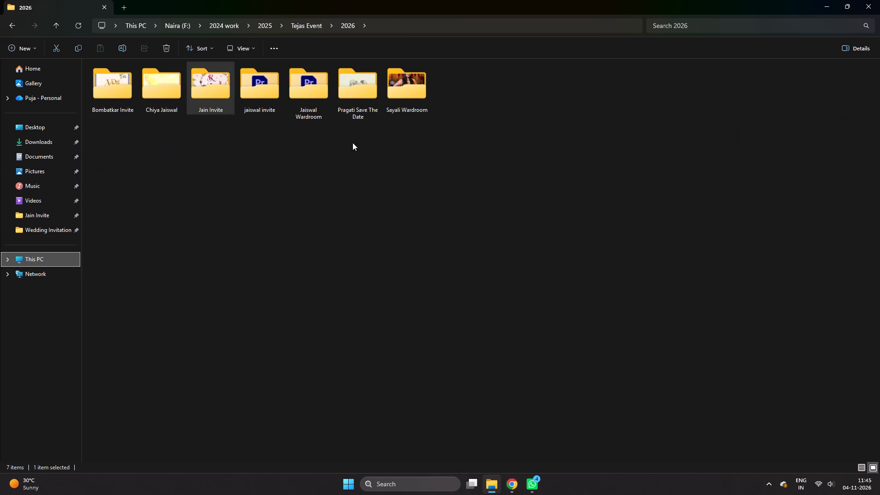
Create a new folder inside the 2026 folder of Tejas Event.
{"action": "right_click", "coordinate": [307, 173]}
{"action": "left_click", "coordinate": [336, 236]}
{"action": "left_click", "coordinate": [455, 232]}
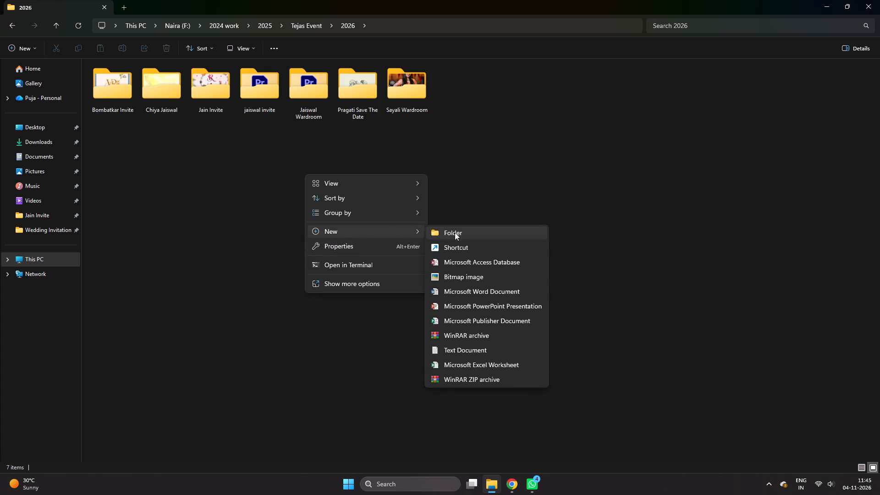
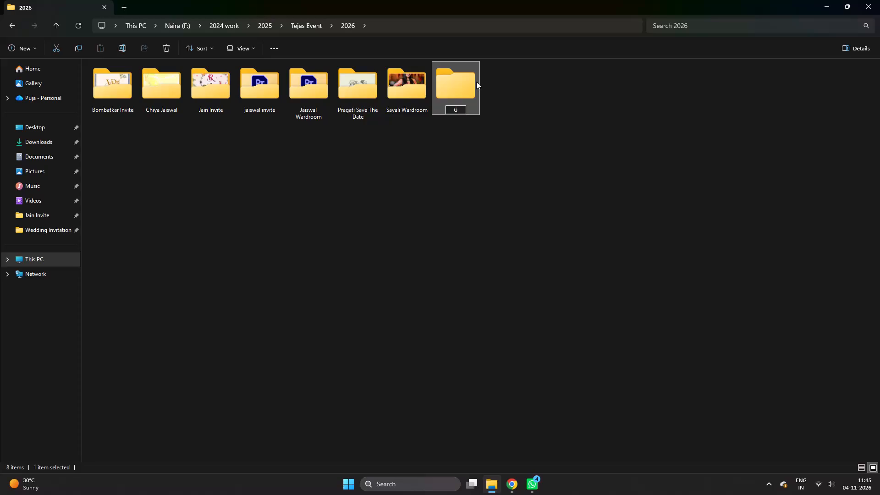
Name the new folder inside 2026 "Goyal Invite".
{"action": "type", "text": "oyal"}
{"action": "key", "text": "space"}
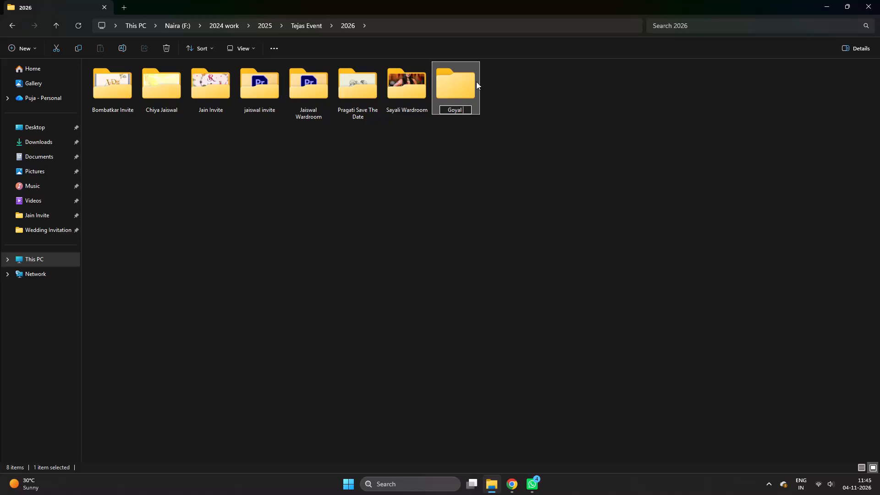
{"action": "type", "text": "Invite"}
{"action": "key", "text": "Return"}
Pin the Goyal Invite folder to Quick access and refresh the 2026 folder's contents.
{"action": "right_click", "coordinate": [475, 82]}
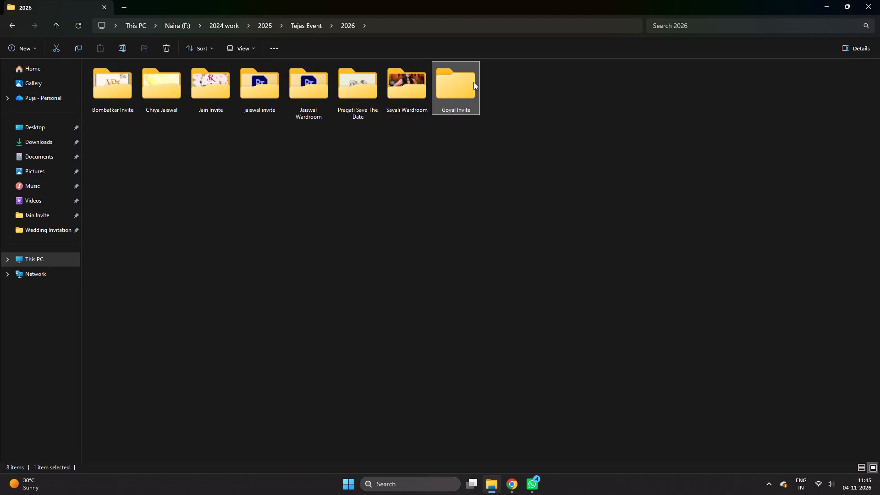
{"action": "left_click", "coordinate": [522, 162]}
{"action": "right_click", "coordinate": [501, 169]}
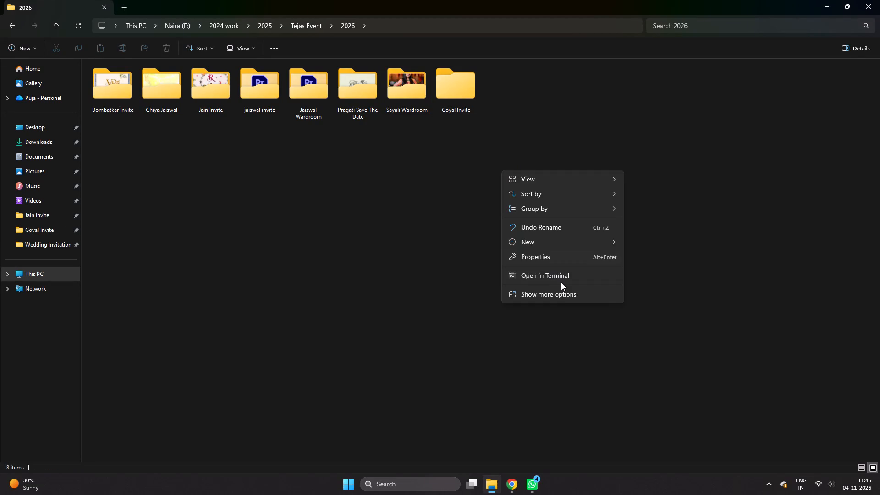
{"action": "left_click", "coordinate": [561, 294]}
{"action": "left_click", "coordinate": [546, 208]}
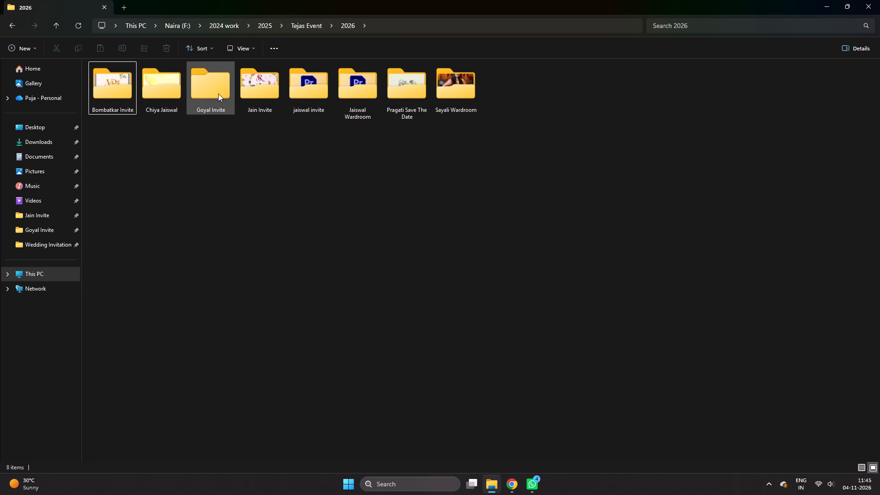
Open the existing Jain Invite New project from the New subfolder of Jain Invite in Premiere Pro.
{"action": "left_click", "coordinate": [303, 93]}
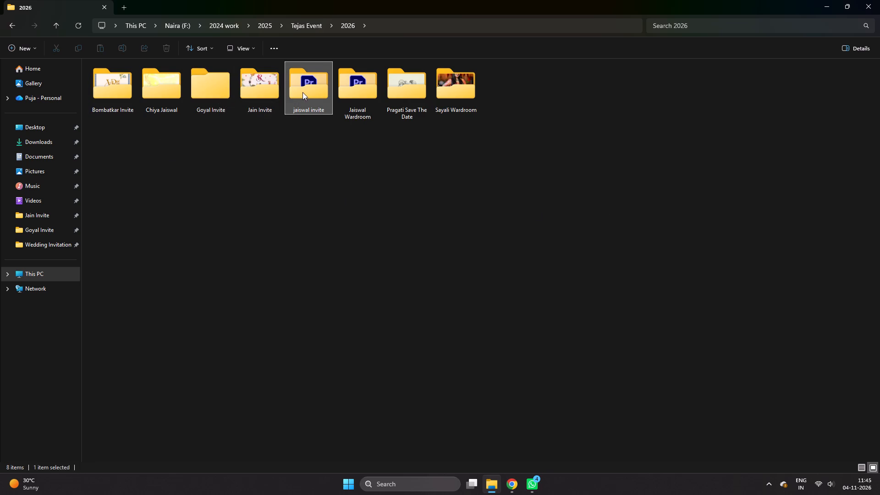
{"action": "double_click", "coordinate": [269, 89]}
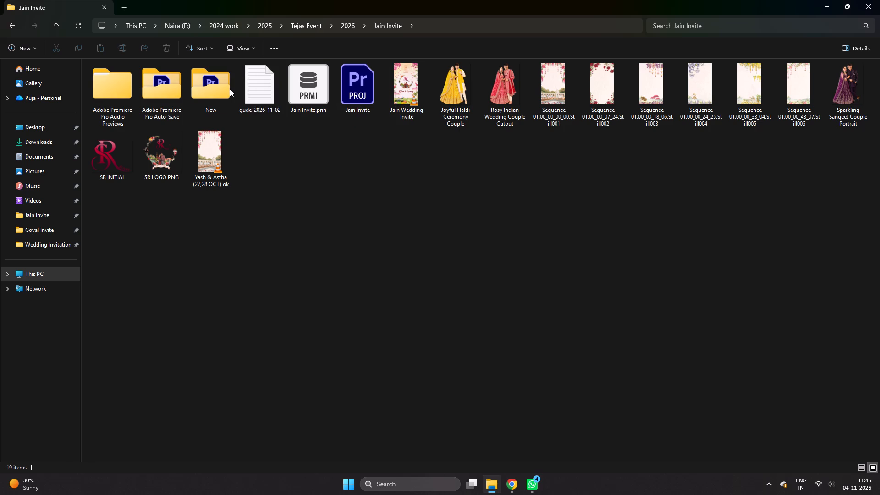
{"action": "double_click", "coordinate": [230, 89]}
{"action": "double_click", "coordinate": [426, 99]}
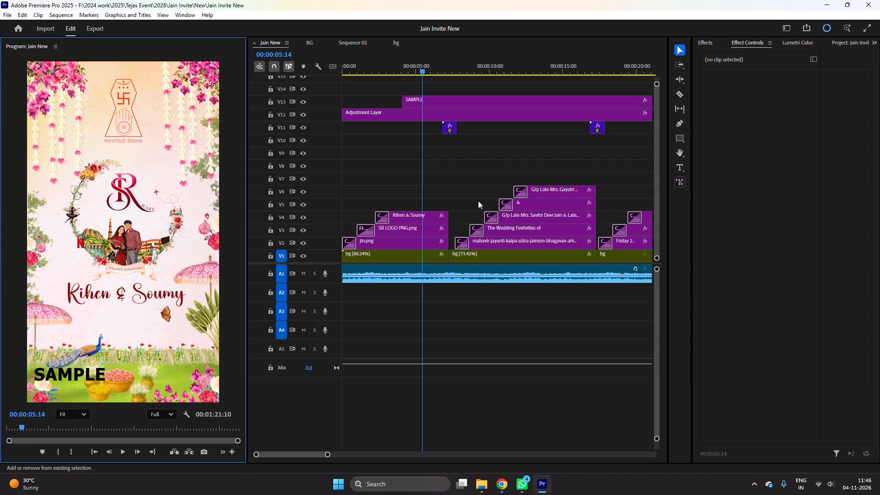
Save a copy of the project as "Goyal Invite New" in the Goyal Invite folder.
{"action": "key", "text": "ctrl+shift+s"}
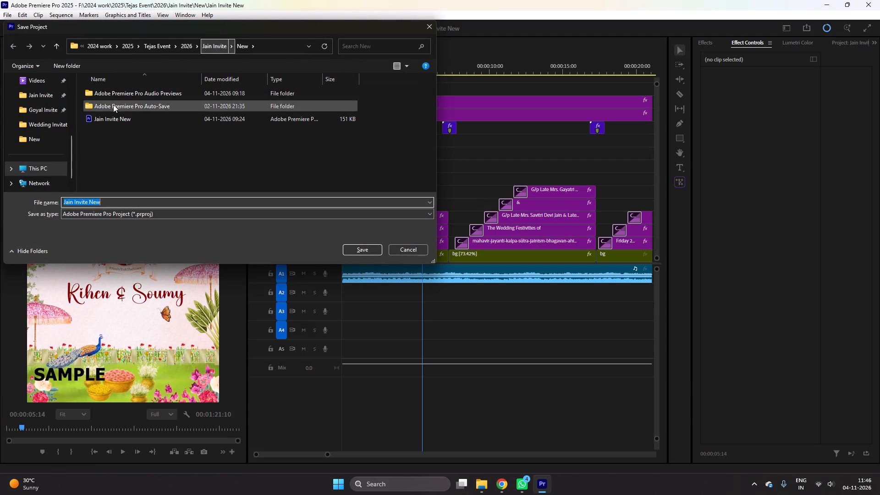
{"action": "left_click", "coordinate": [57, 113]}
{"action": "left_click", "coordinate": [73, 200]}
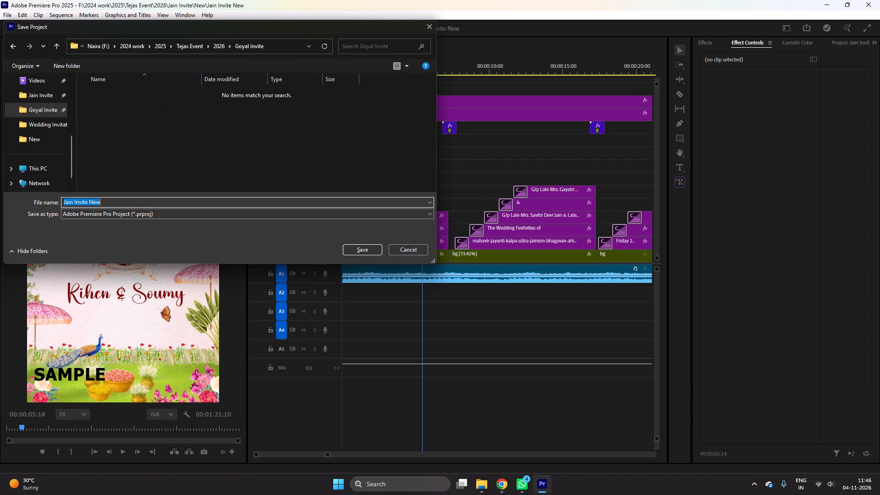
{"action": "left_click", "coordinate": [74, 202]}
{"action": "left_click_drag", "start_coordinate": [72, 201], "coordinate": [62, 202]}
{"action": "type", "text": "Goyal"}
{"action": "key", "text": "space"}
{"action": "key", "text": "BackSpace"}
{"action": "key", "text": "Return"}
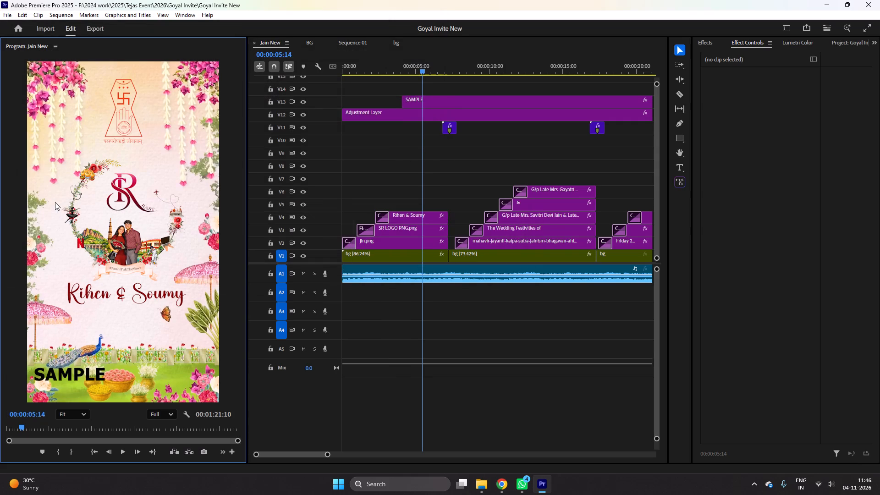
Move the playhead to 00:00:03:28 in the Jain New sequence to inspect the opening title clips.
{"action": "scroll", "coordinate": [403, 151], "scroll_direction": "up", "scroll_amount": 5}
{"action": "left_click", "coordinate": [401, 67]}
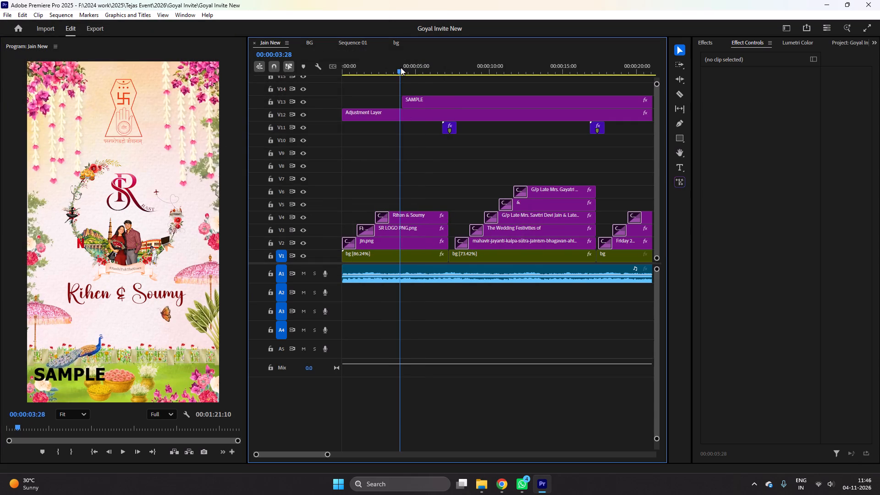
{"action": "left_click", "coordinate": [437, 193]}
{"action": "key", "text": "equal"}
{"action": "left_click", "coordinate": [533, 494]}
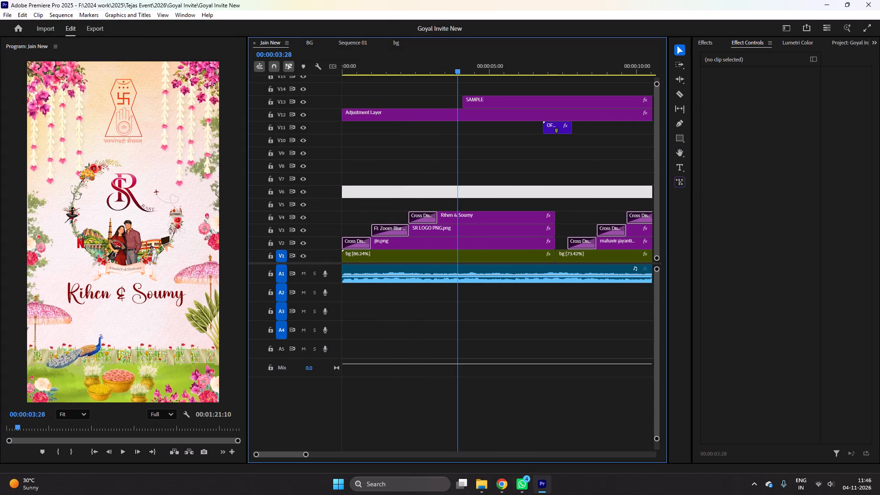
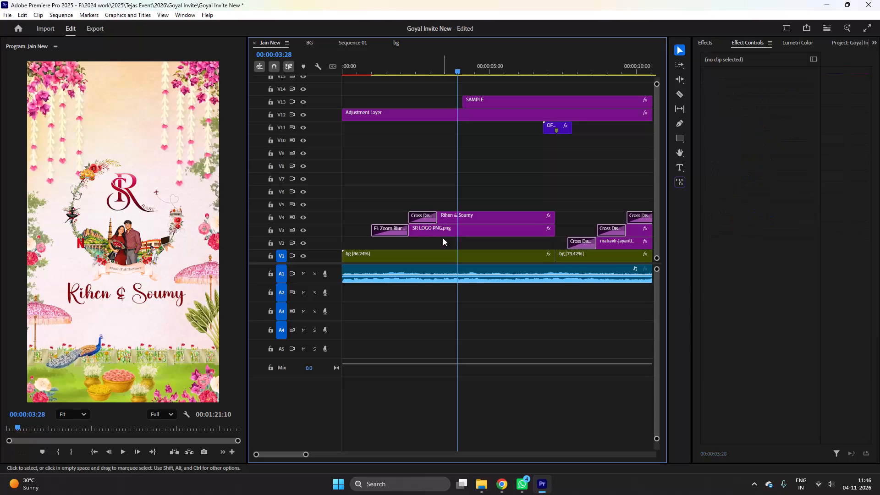
Swap the order of the couple's names in the opening title on V4 so it reads "Soumy & Rihen".
{"action": "left_click", "coordinate": [455, 216]}
{"action": "double_click", "coordinate": [146, 292]}
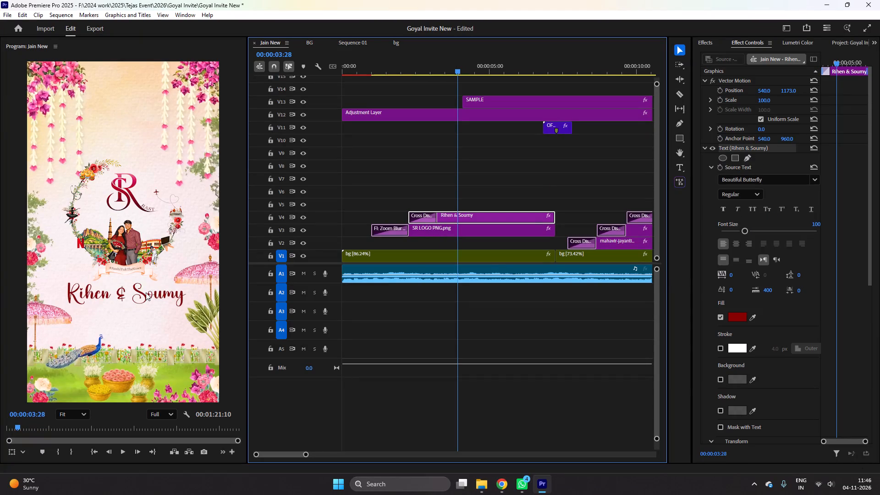
{"action": "left_click_drag", "start_coordinate": [115, 293], "coordinate": [59, 293]}
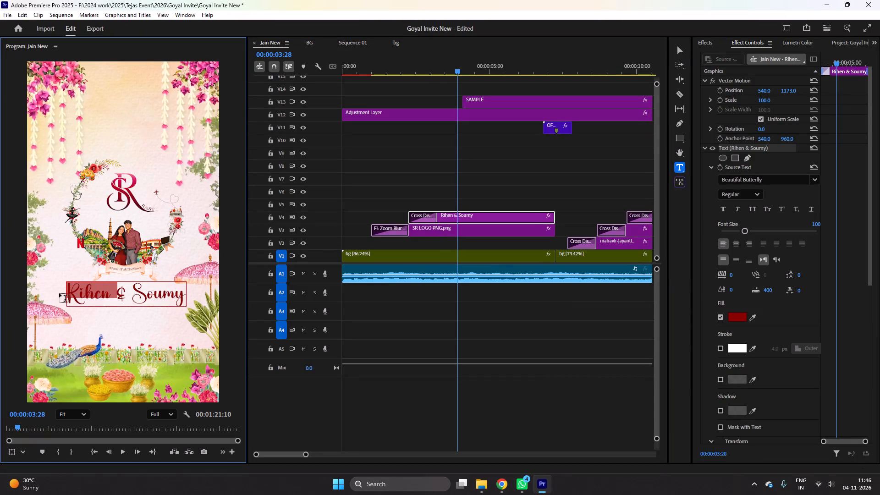
{"action": "key", "text": "ctrl+x"}
{"action": "left_click", "coordinate": [79, 292]}
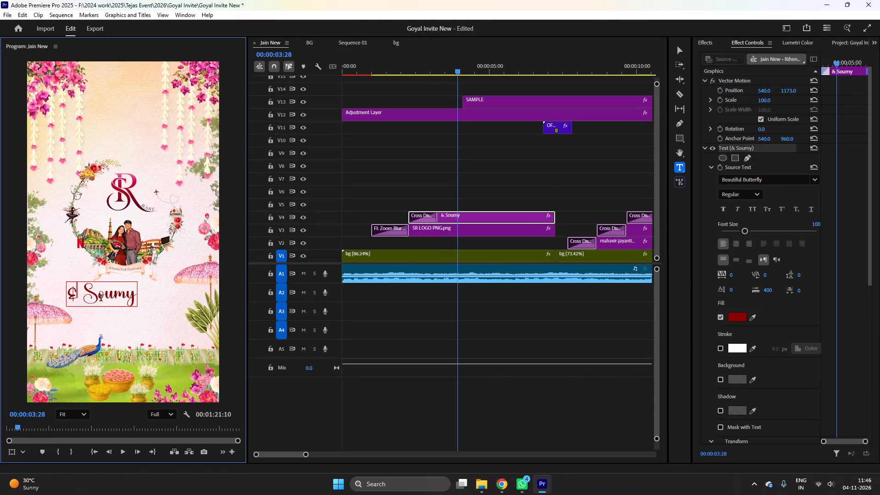
{"action": "key", "text": "space"}
{"action": "key", "text": "ctrl+v"}
{"action": "left_click_drag", "start_coordinate": [139, 292], "coordinate": [151, 294]}
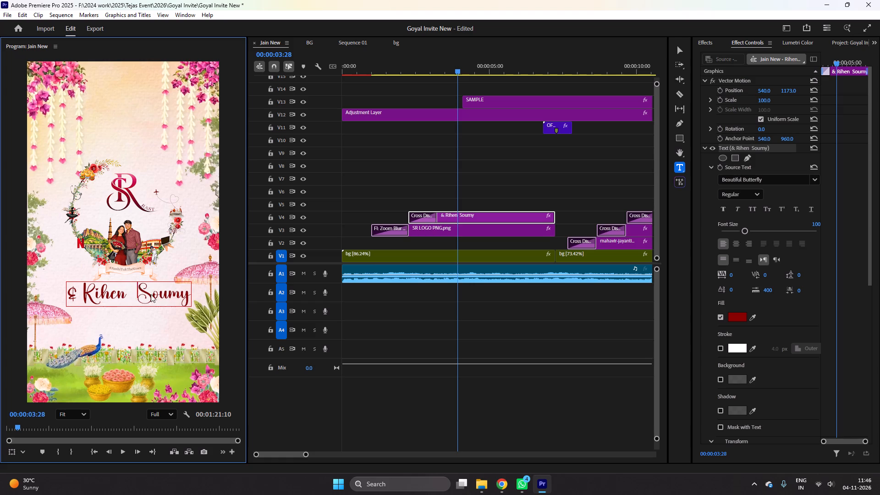
{"action": "left_click_drag", "start_coordinate": [151, 294], "coordinate": [227, 295]}
{"action": "key", "text": "ctrl+x"}
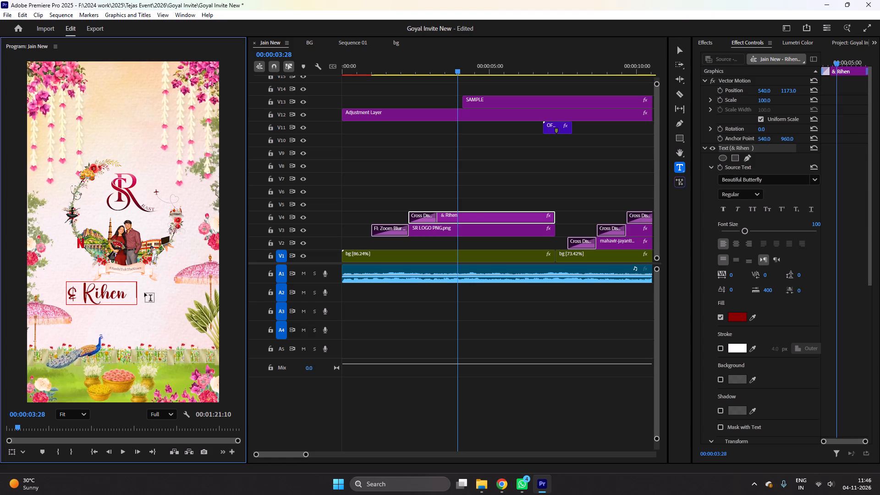
{"action": "key", "text": "BackSpace"}
{"action": "left_click", "coordinate": [68, 293]}
{"action": "key", "text": "ctrl+v"}
{"action": "key", "text": "space"}
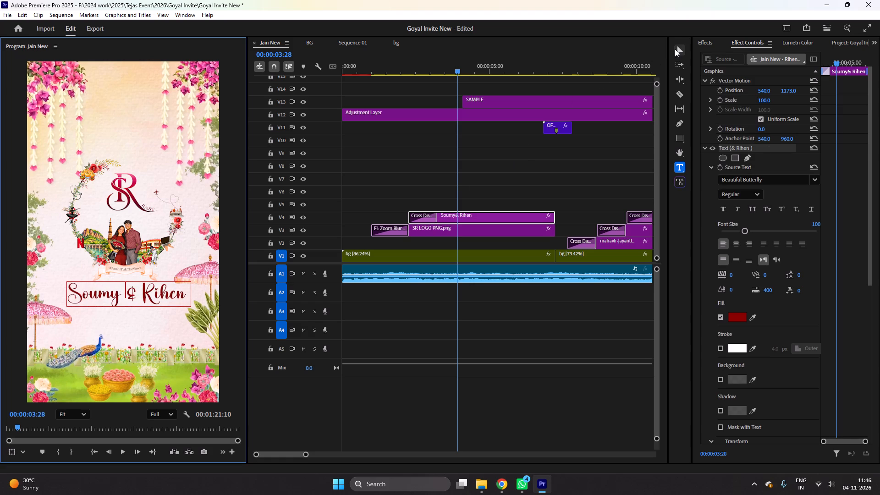
Shift the "Soumy & Rihen" title slightly left to centre it beneath the couple illustration and save the project.
{"action": "left_click", "coordinate": [675, 49]}
{"action": "left_click_drag", "start_coordinate": [145, 286], "coordinate": [140, 286]}
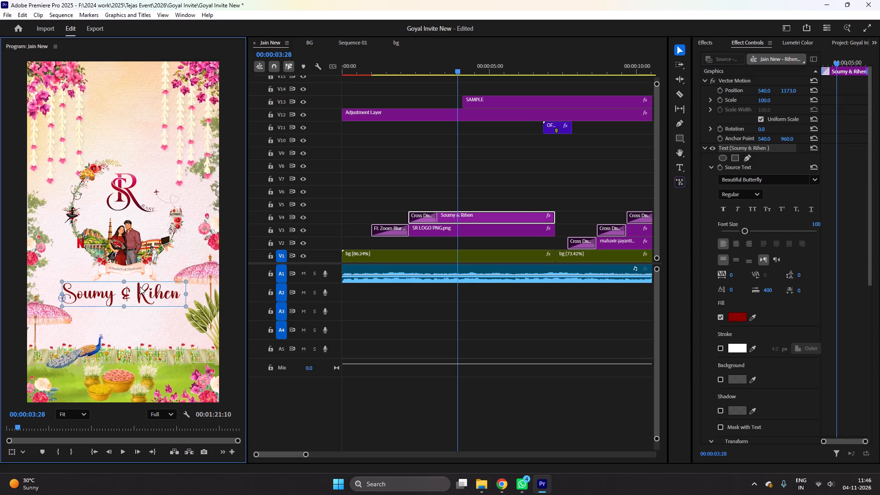
{"action": "left_click_drag", "start_coordinate": [140, 286], "coordinate": [138, 286]}
{"action": "left_click", "coordinate": [143, 317]}
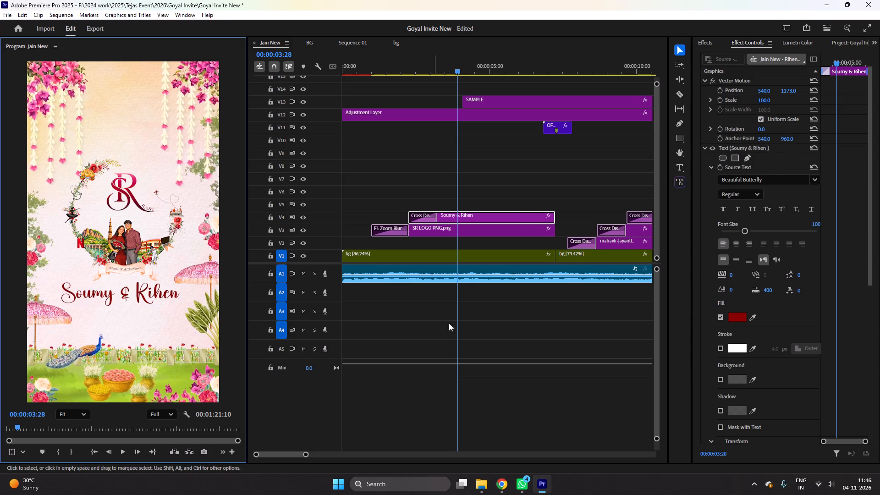
{"action": "key", "text": "ctrl+s"}
Open the Ganpati folder inside 2024 work in a new File Explorer window.
{"action": "scroll", "coordinate": [462, 292], "scroll_direction": "up", "scroll_amount": 1}
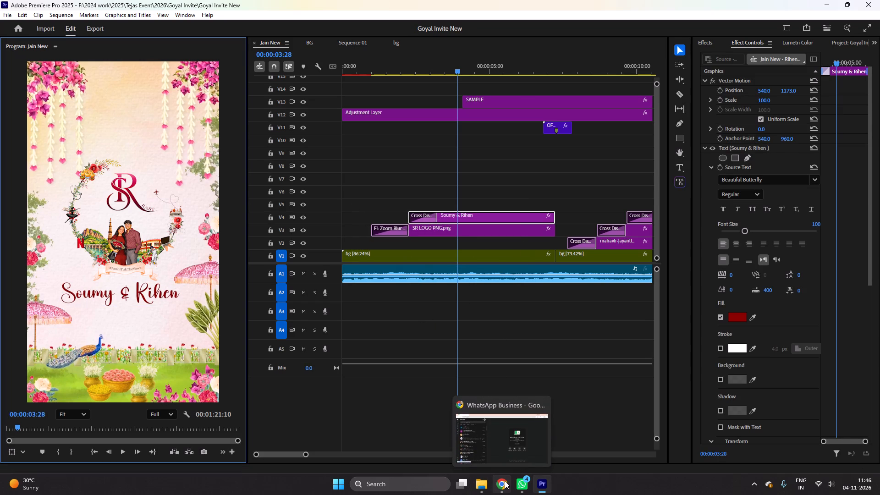
{"action": "left_click", "coordinate": [486, 484]}
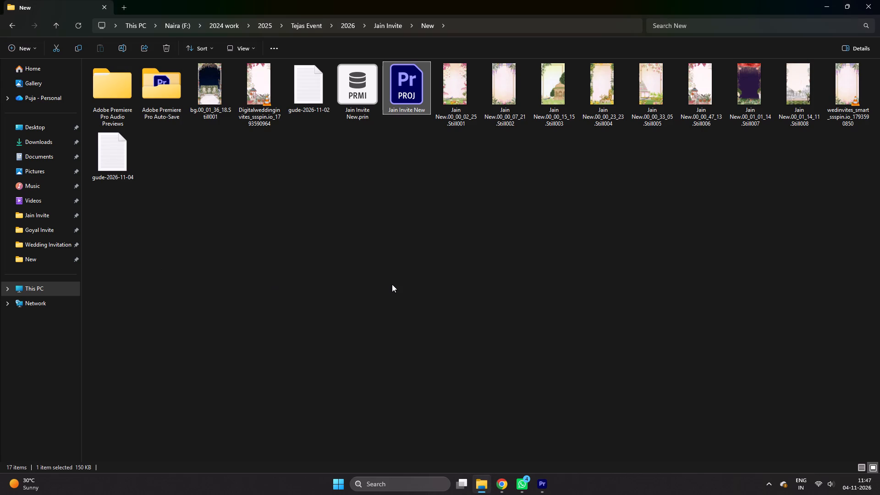
{"action": "key", "text": "ctrl+n"}
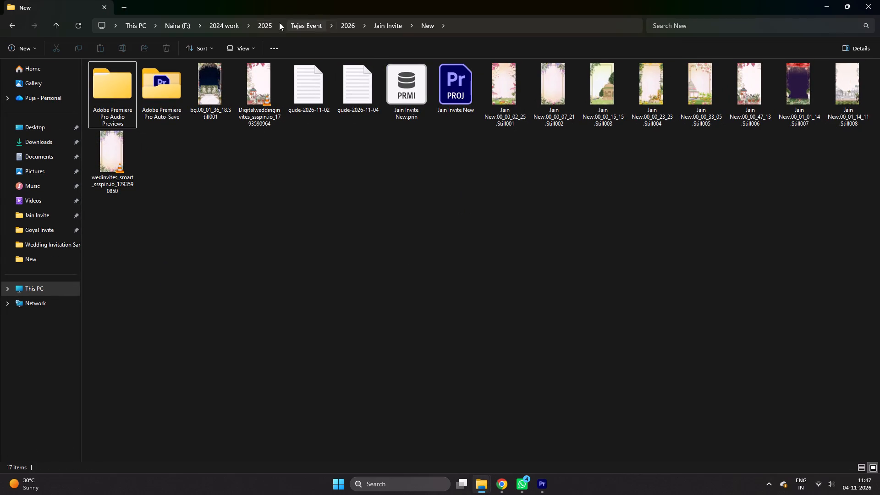
{"action": "left_click", "coordinate": [225, 25]}
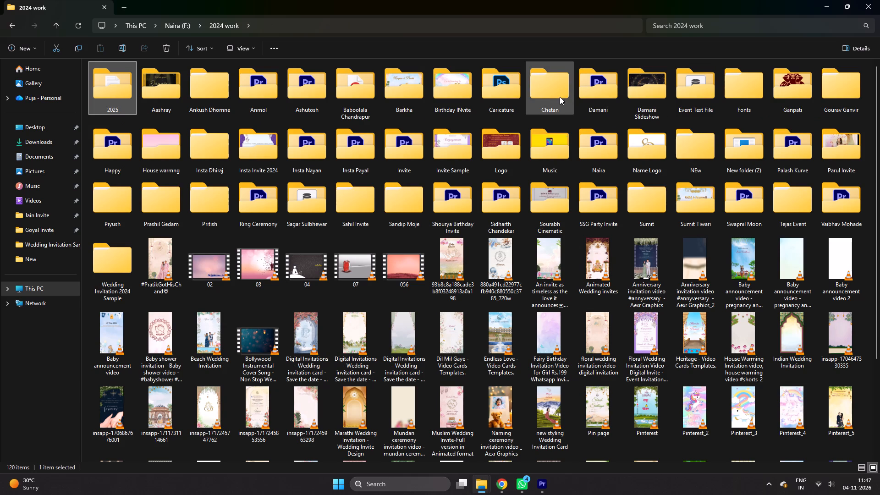
{"action": "left_click", "coordinate": [567, 96]}
{"action": "key", "text": "g"}
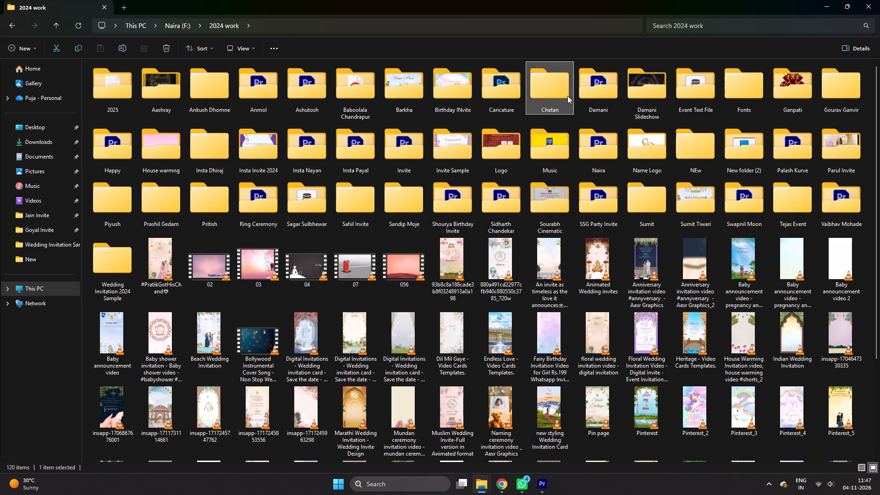
{"action": "double_click", "coordinate": [798, 77]}
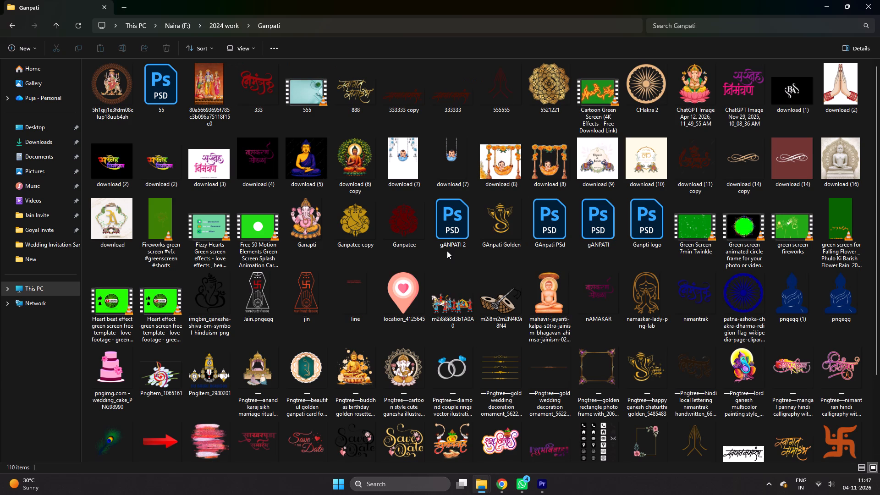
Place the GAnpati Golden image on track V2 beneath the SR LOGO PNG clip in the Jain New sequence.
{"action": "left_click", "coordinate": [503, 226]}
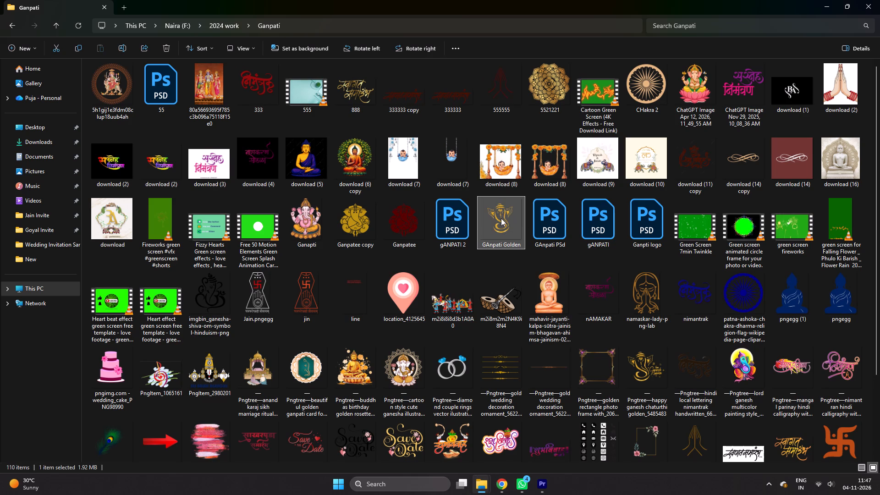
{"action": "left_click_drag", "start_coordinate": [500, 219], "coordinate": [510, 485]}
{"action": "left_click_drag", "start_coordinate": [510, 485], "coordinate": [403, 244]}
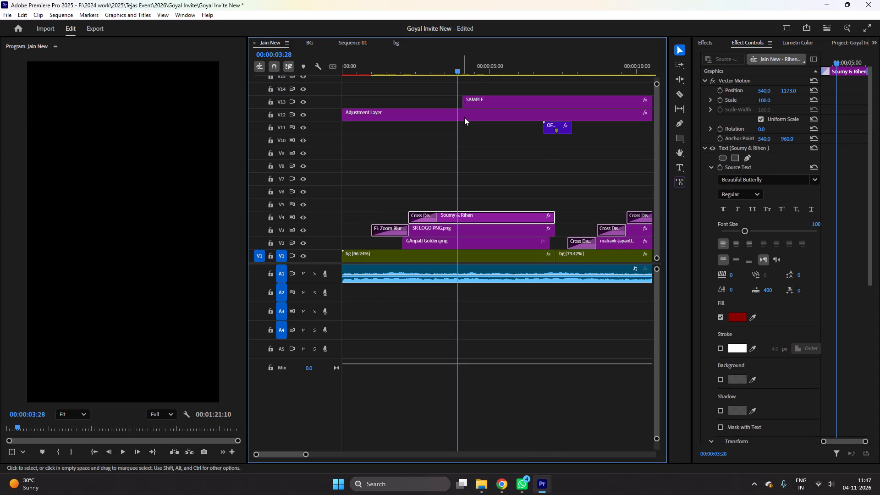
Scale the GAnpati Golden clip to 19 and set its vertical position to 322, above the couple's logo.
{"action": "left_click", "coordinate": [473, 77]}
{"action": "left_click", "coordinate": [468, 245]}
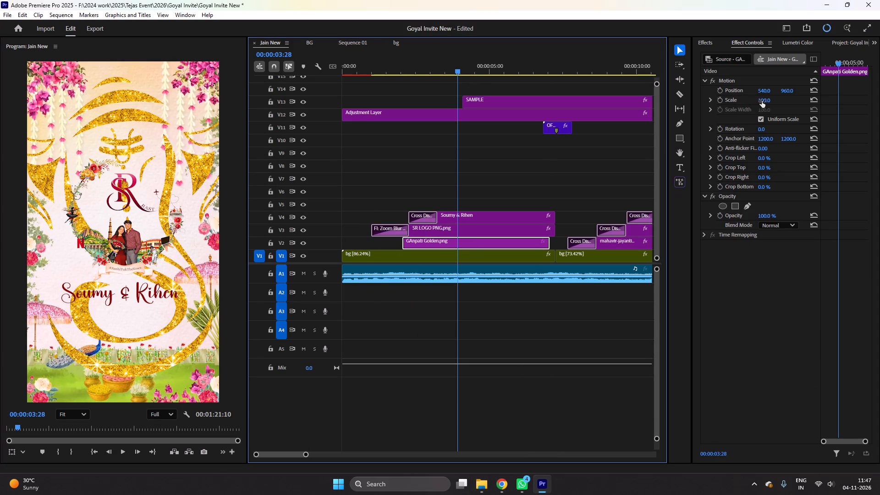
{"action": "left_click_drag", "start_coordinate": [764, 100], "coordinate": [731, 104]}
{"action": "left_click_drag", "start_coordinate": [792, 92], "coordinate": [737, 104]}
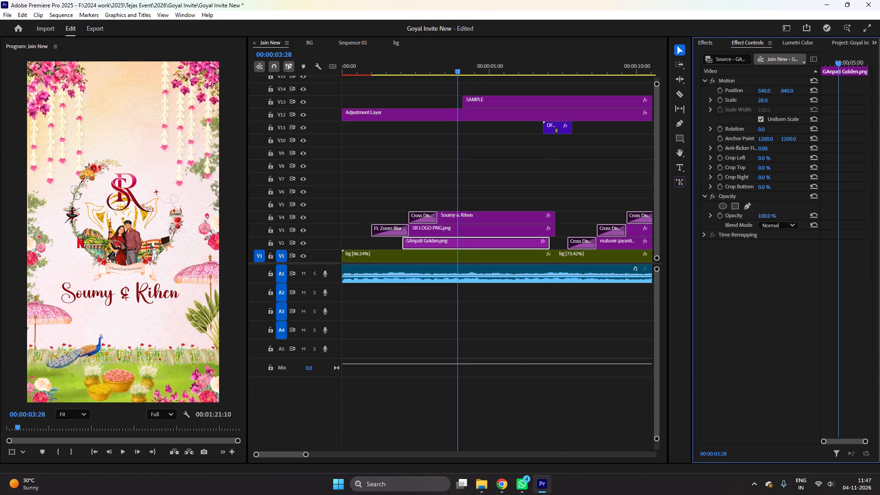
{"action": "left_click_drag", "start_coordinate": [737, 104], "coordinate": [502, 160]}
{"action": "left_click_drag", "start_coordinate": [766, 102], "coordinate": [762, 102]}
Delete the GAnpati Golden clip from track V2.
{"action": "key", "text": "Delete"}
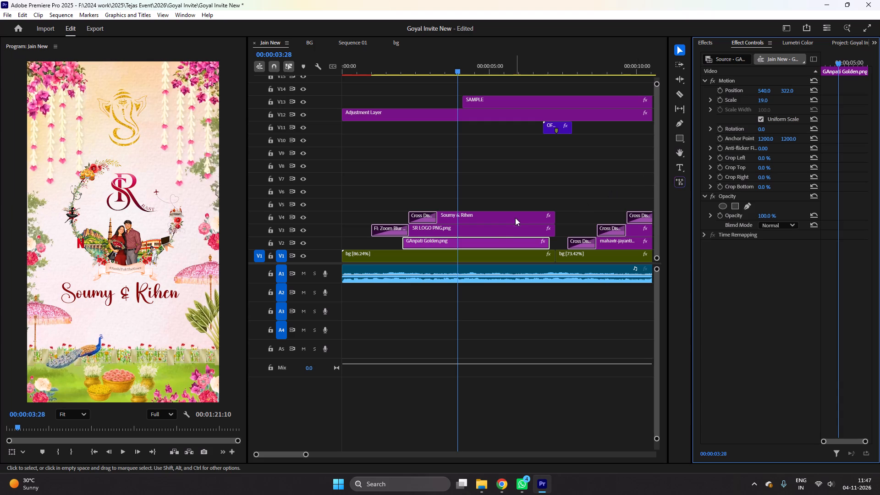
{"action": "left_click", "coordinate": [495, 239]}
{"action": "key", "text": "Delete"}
Place the Pngtree cartoon style cute ganesha illustration from the Ganpati folder on V2 and extend its start to the sequence beginning.
{"action": "left_click", "coordinate": [479, 487]}
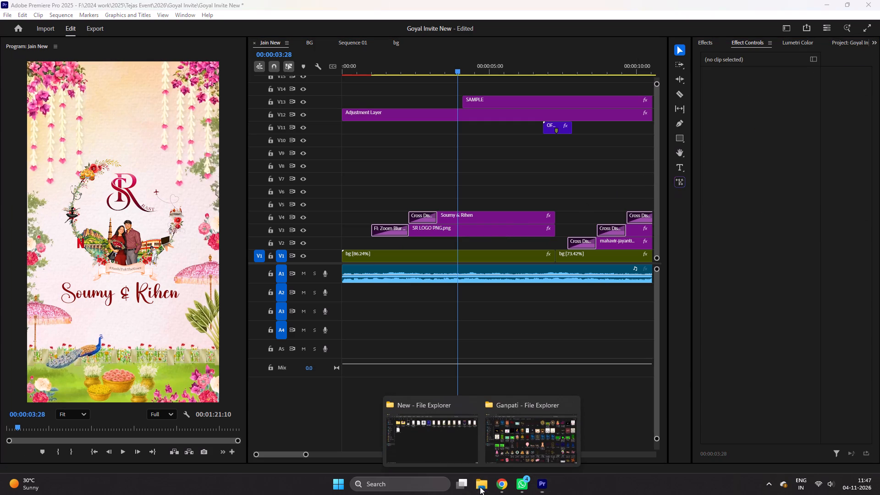
{"action": "left_click", "coordinate": [522, 455]}
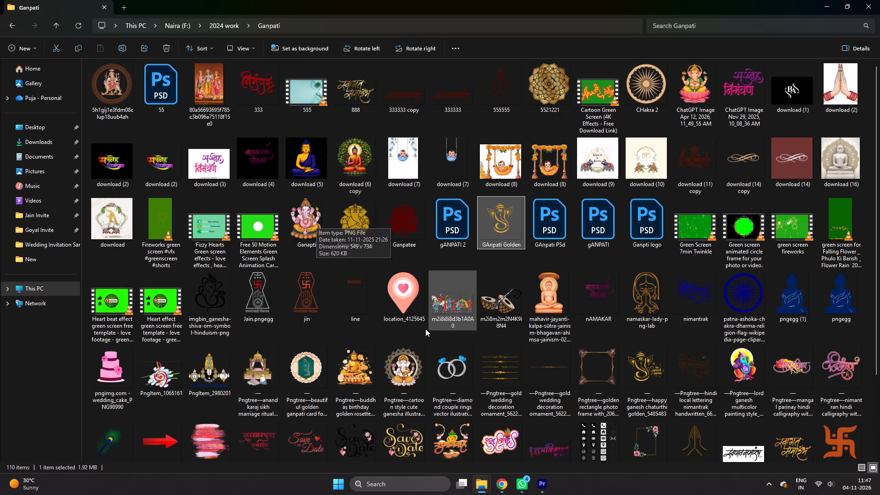
{"action": "left_click", "coordinate": [398, 352]}
{"action": "left_click_drag", "start_coordinate": [404, 362], "coordinate": [543, 479]}
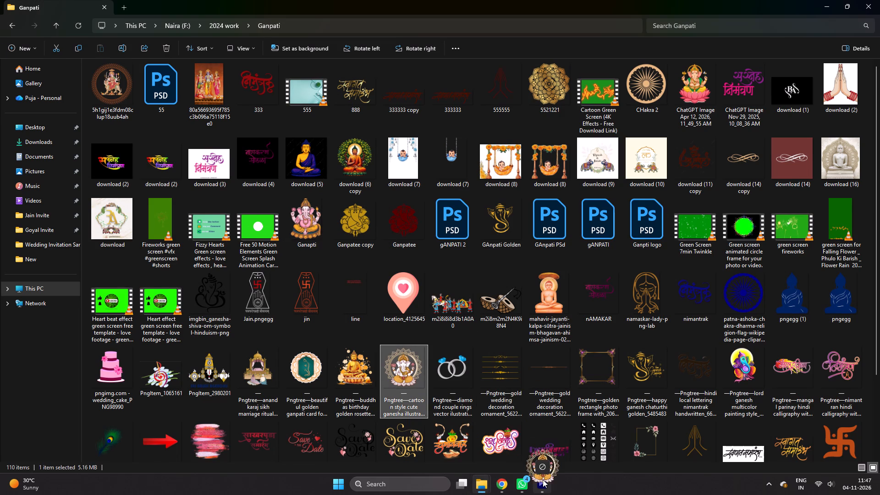
{"action": "left_click_drag", "start_coordinate": [543, 479], "coordinate": [407, 246]}
{"action": "left_click_drag", "start_coordinate": [409, 247], "coordinate": [335, 245]}
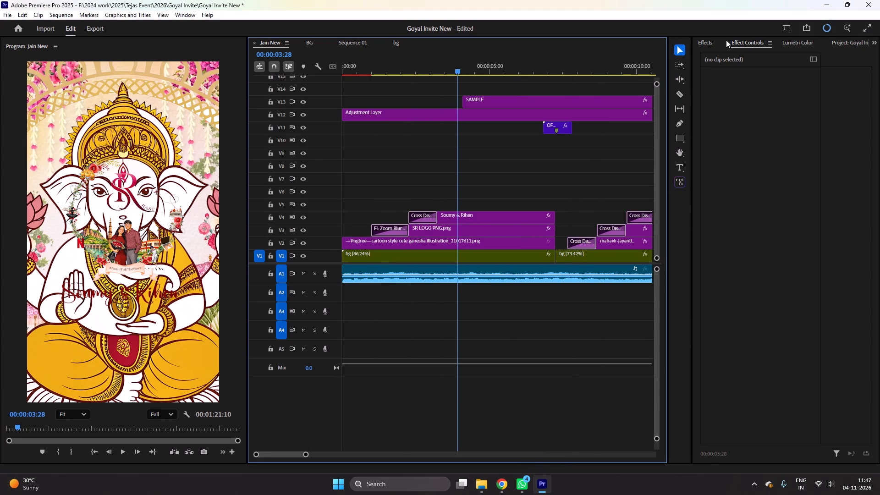
Add a Cross Dissolve to the start of the Ganesha illustration clip on V2.
{"action": "left_click", "coordinate": [707, 40]}
{"action": "left_click", "coordinate": [704, 140]}
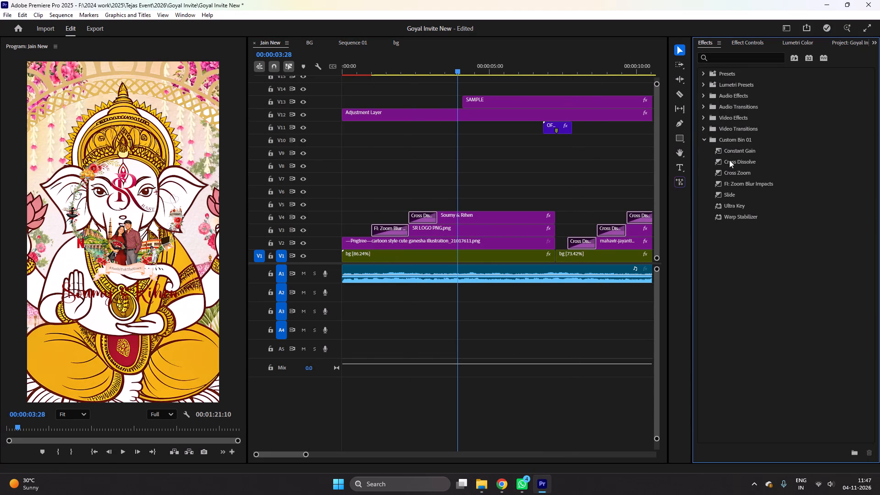
{"action": "left_click_drag", "start_coordinate": [729, 160], "coordinate": [346, 242]}
Scale the Ganesha illustration to 18 and set its vertical position to 263, above the SR logo.
{"action": "left_click", "coordinate": [458, 242]}
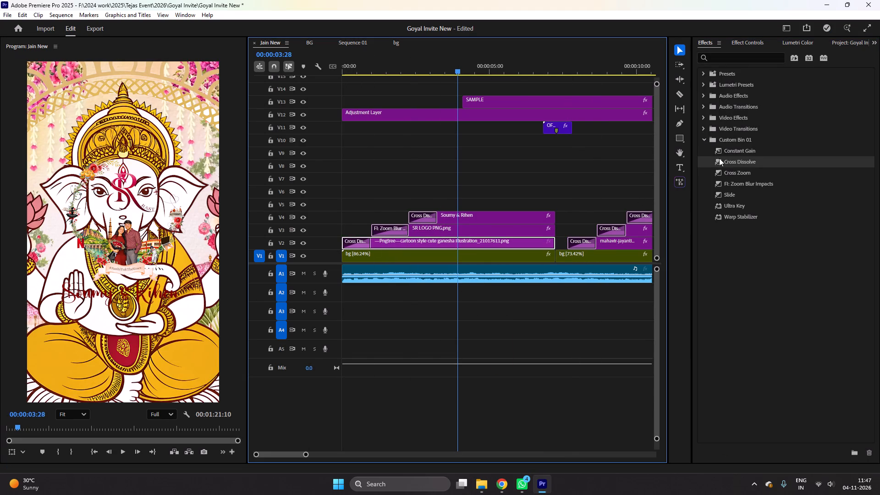
{"action": "left_click", "coordinate": [742, 43]}
{"action": "left_click_drag", "start_coordinate": [763, 99], "coordinate": [733, 102]}
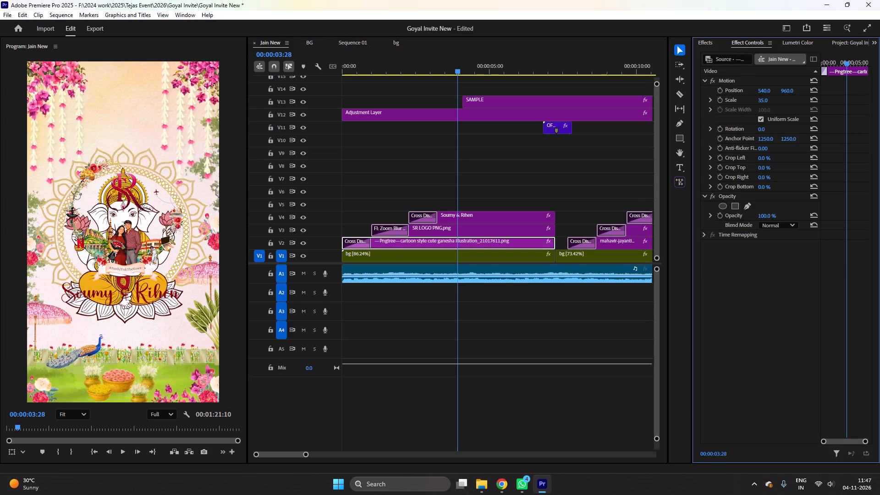
{"action": "left_click_drag", "start_coordinate": [733, 102], "coordinate": [726, 104]}
{"action": "left_click_drag", "start_coordinate": [790, 88], "coordinate": [761, 98]}
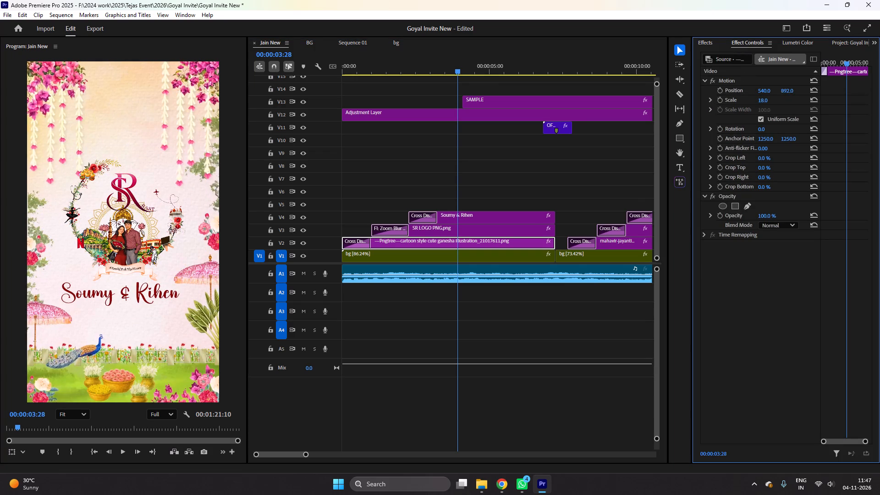
{"action": "left_click_drag", "start_coordinate": [761, 98], "coordinate": [477, 157]}
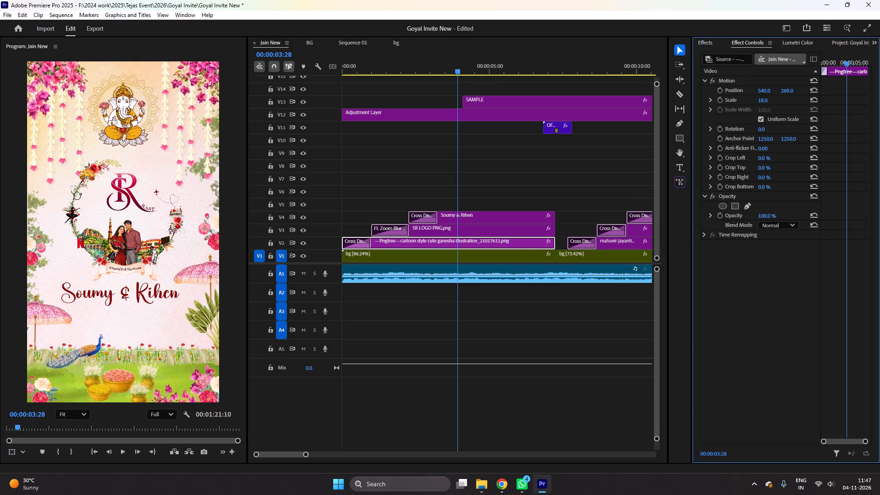
{"action": "left_click_drag", "start_coordinate": [477, 157], "coordinate": [474, 157]}
Play the opening from the sequence start and reduce the Ganesha illustration's scale to 13.
{"action": "left_click_drag", "start_coordinate": [387, 63], "coordinate": [234, 88]}
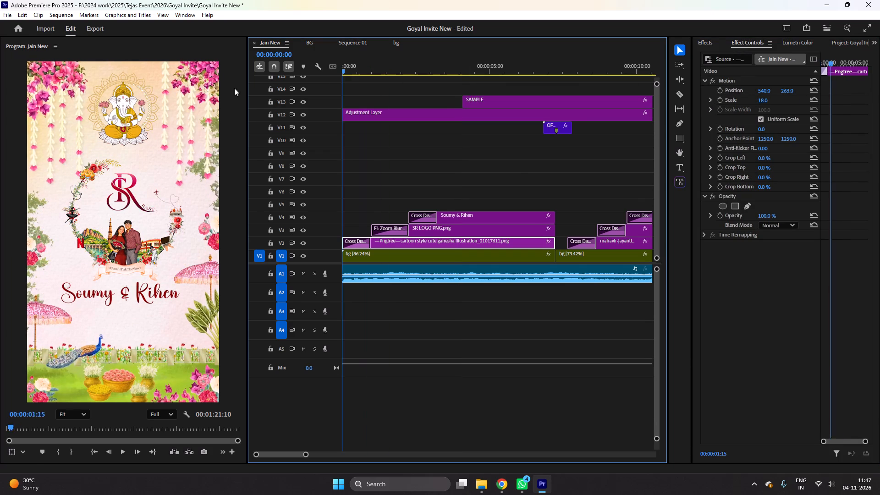
{"action": "left_click_drag", "start_coordinate": [234, 88], "coordinate": [198, 95]}
{"action": "key", "text": "space"}
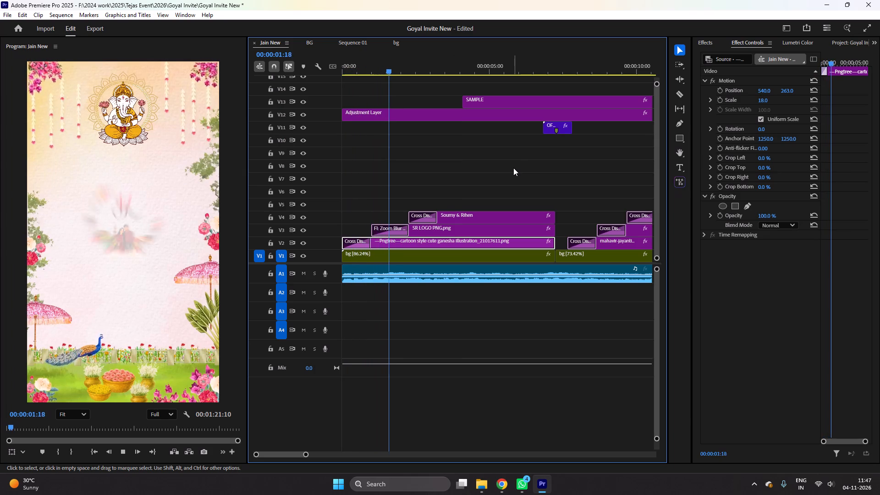
{"action": "left_click", "coordinate": [767, 98]}
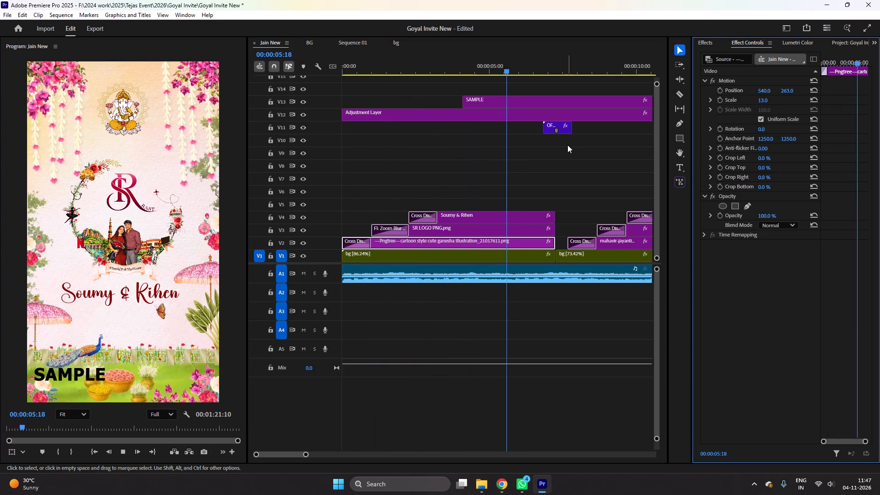
At 00:00:13:13, delete the mahavir-jayanti image clip from V2 on the family invitation page and save the project.
{"action": "scroll", "coordinate": [569, 143], "scroll_direction": "down", "scroll_amount": 5}
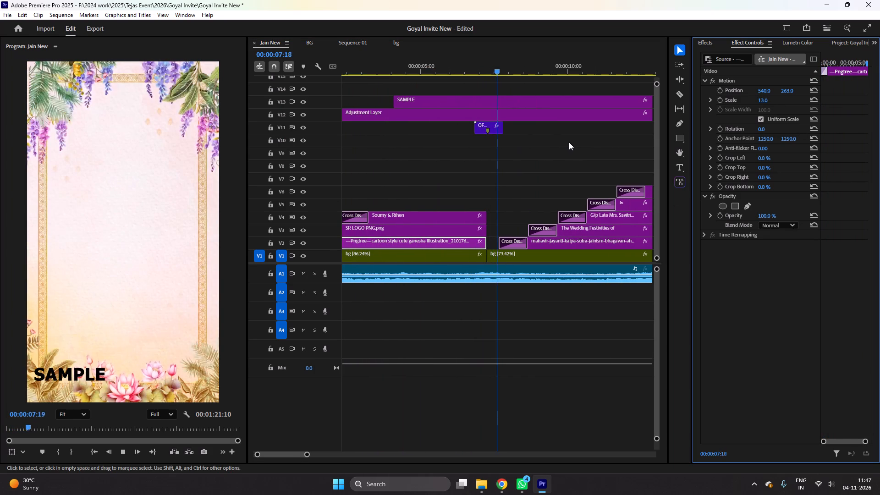
{"action": "scroll", "coordinate": [569, 142], "scroll_direction": "down", "scroll_amount": 5}
{"action": "left_click", "coordinate": [601, 64]}
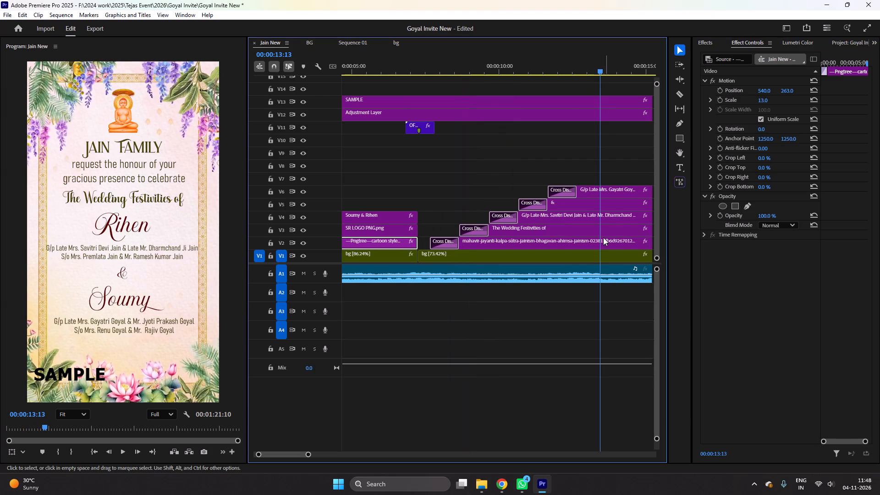
{"action": "left_click", "coordinate": [598, 240]}
{"action": "key", "text": "Delete"}
{"action": "key", "text": "ctrl+s"}
{"action": "scroll", "coordinate": [575, 305], "scroll_direction": "down", "scroll_amount": 4}
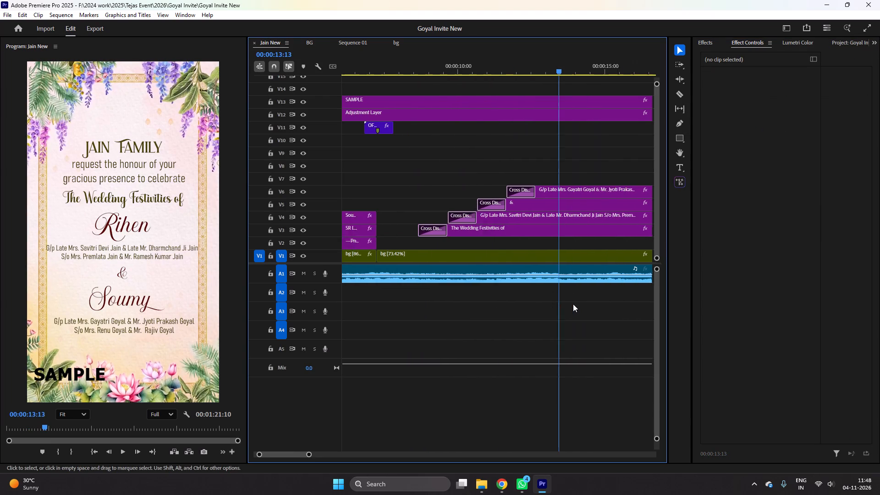
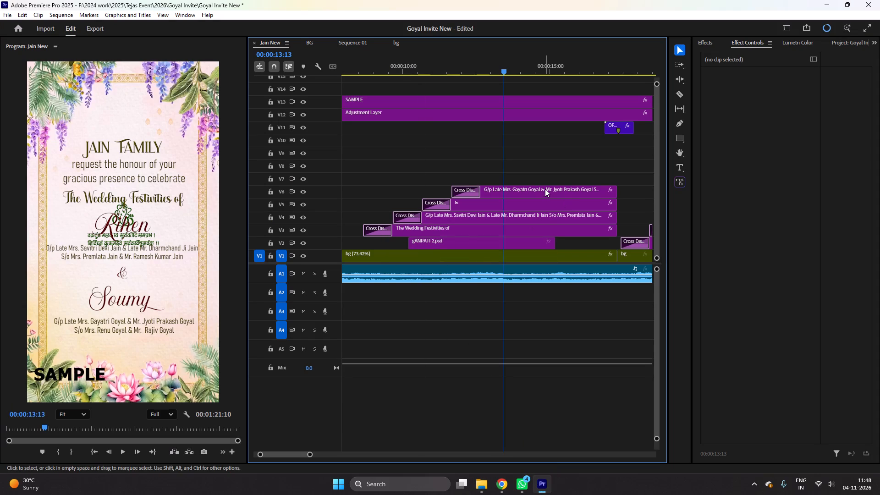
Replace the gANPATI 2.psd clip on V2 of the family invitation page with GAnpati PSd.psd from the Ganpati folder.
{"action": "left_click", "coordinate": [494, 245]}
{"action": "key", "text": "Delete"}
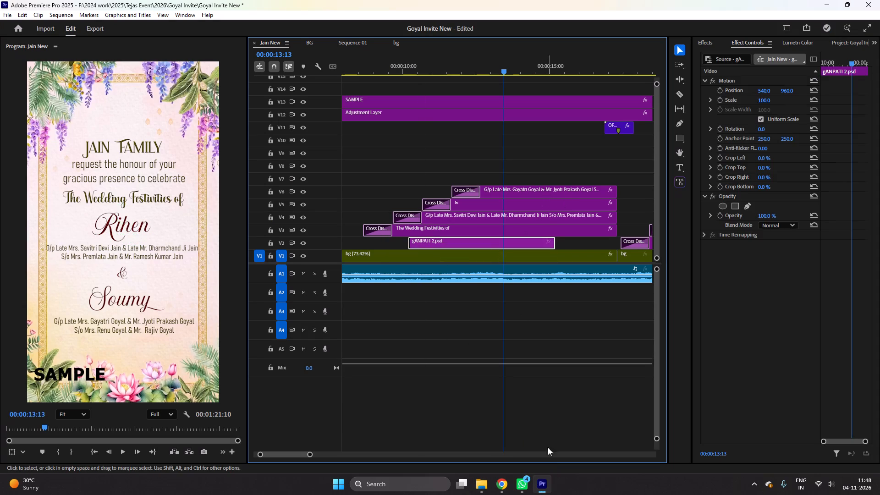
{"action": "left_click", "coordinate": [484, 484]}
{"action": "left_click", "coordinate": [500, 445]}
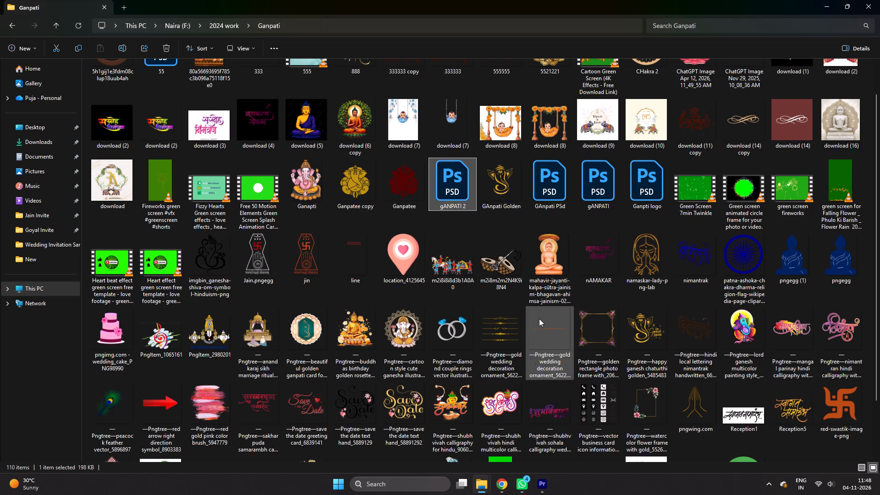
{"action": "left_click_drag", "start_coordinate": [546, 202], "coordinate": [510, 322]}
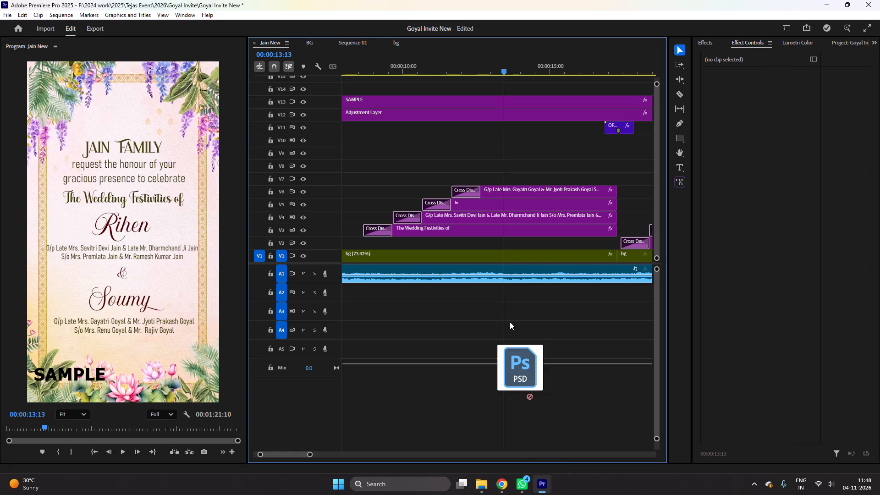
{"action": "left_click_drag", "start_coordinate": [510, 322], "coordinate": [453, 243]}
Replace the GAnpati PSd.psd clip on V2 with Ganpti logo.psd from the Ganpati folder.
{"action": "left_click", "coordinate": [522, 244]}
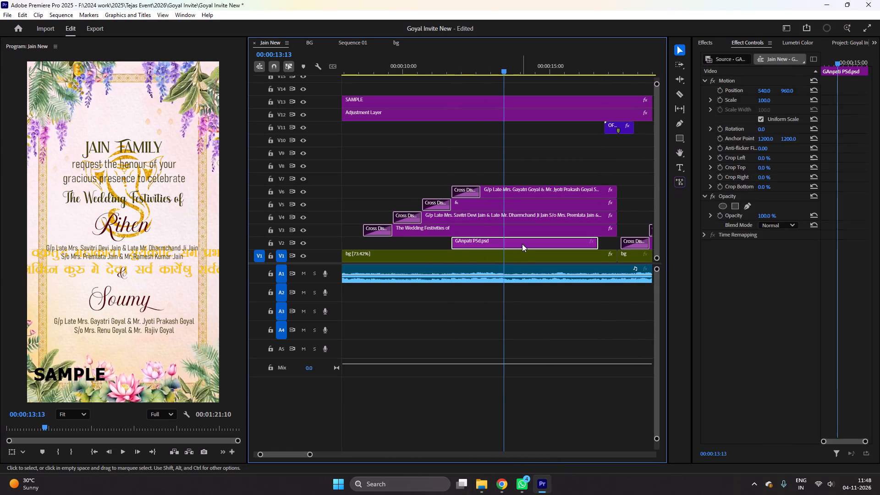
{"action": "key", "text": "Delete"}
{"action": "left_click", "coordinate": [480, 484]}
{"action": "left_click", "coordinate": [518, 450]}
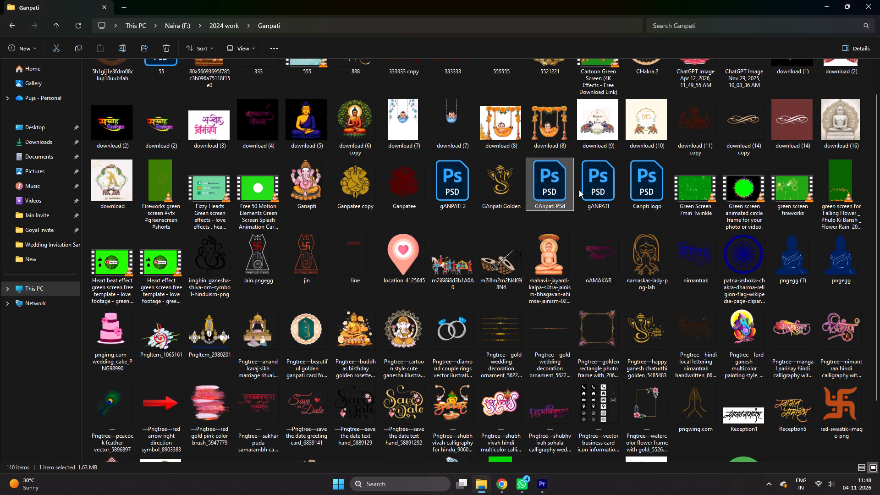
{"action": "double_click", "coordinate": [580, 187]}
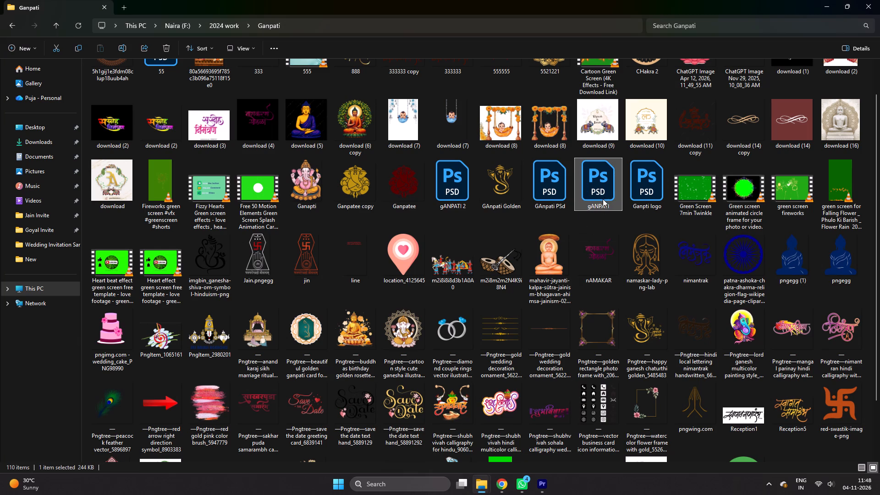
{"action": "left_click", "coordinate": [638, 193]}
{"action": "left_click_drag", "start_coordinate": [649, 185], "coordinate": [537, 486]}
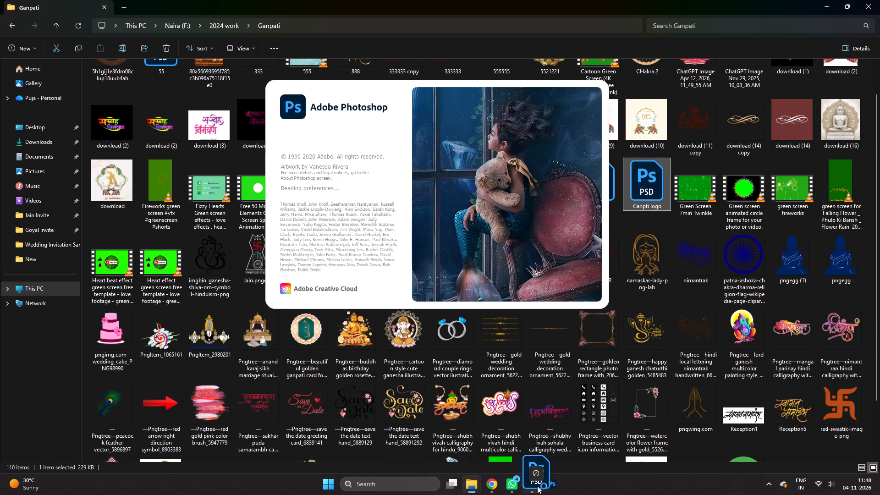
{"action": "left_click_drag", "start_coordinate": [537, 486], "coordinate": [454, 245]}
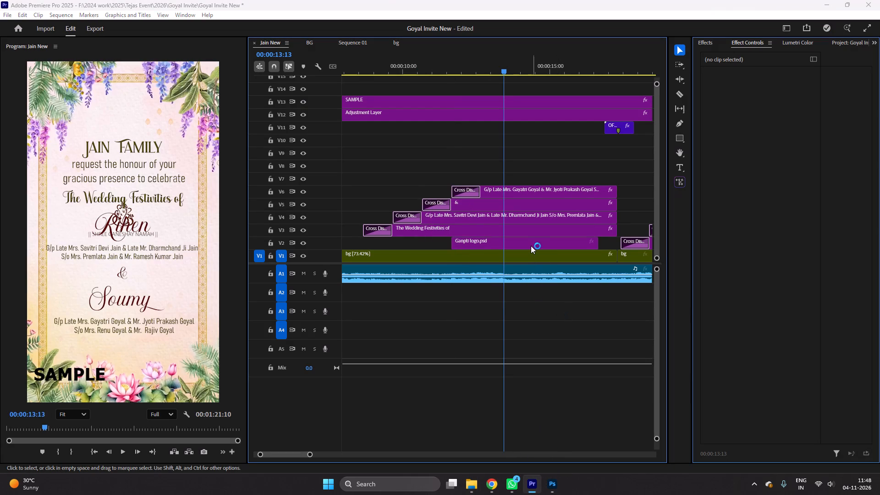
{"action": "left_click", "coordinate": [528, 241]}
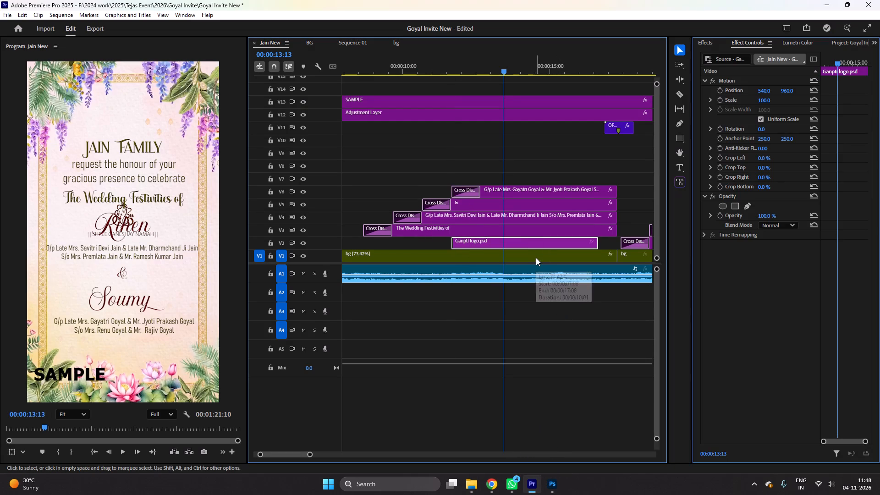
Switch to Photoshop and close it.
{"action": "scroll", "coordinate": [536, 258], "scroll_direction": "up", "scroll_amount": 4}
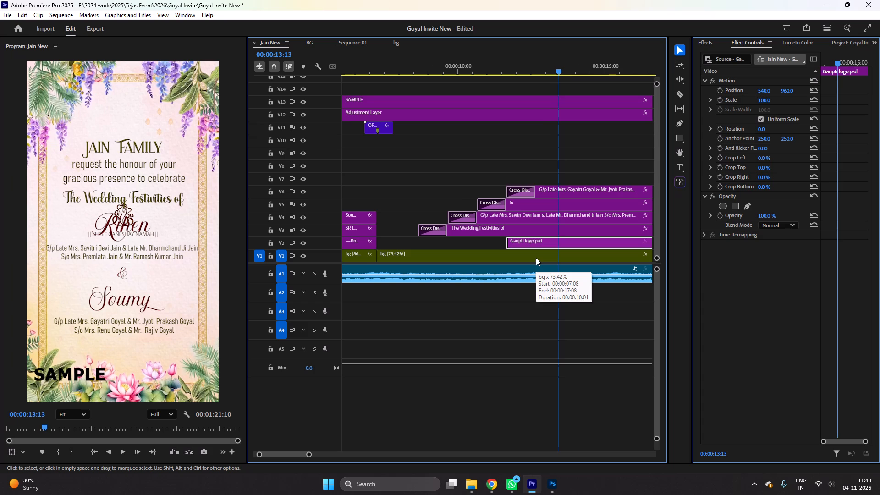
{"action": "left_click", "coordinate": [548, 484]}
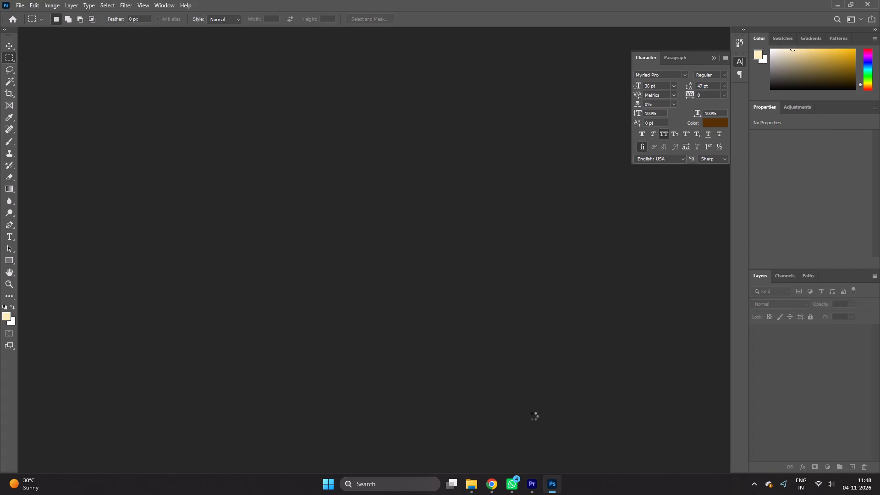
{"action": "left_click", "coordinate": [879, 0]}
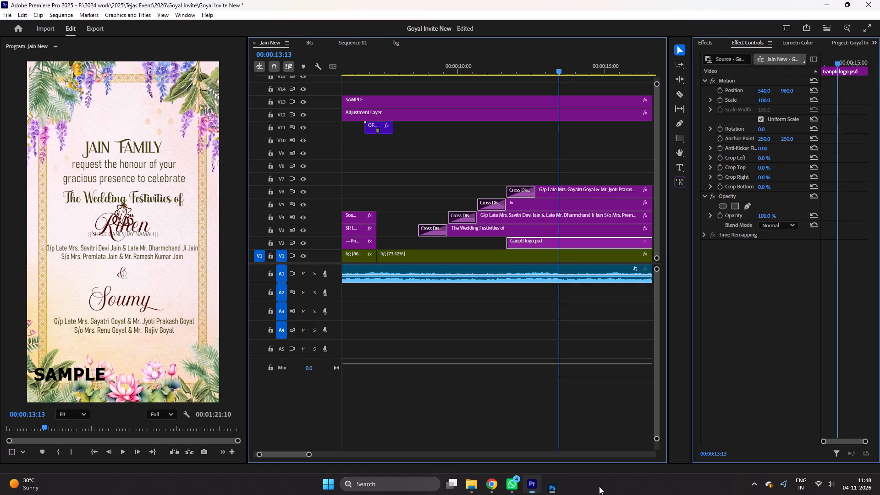
Bring gANPATI.psd from the Ganpati folder into the sequence, delete the Ganpti logo.psd clip, and put gANPATI.psd on V2 instead.
{"action": "left_click", "coordinate": [488, 484]}
{"action": "left_click", "coordinate": [539, 436]}
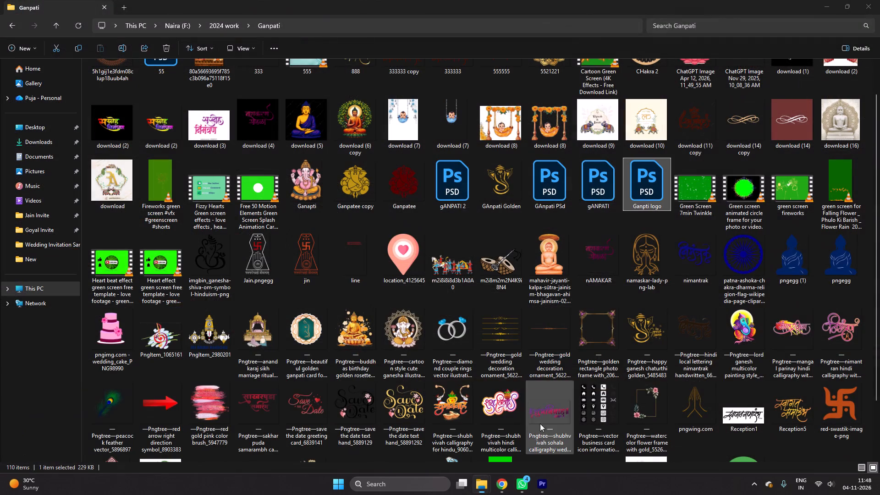
{"action": "left_click", "coordinate": [592, 193]}
{"action": "left_click_drag", "start_coordinate": [591, 186], "coordinate": [545, 489]}
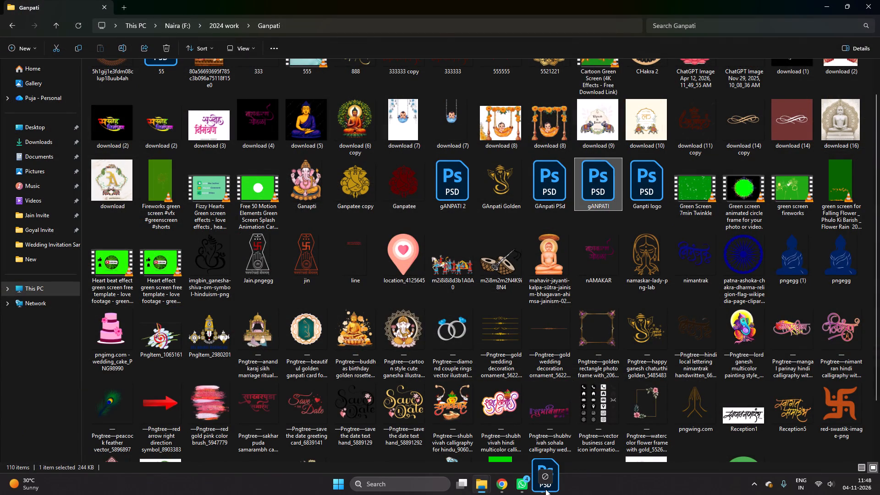
{"action": "left_click_drag", "start_coordinate": [545, 489], "coordinate": [496, 177]}
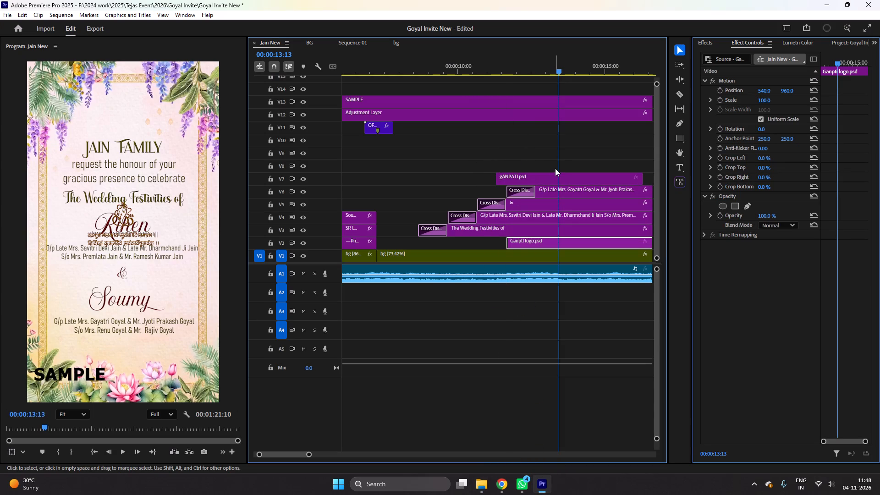
{"action": "left_click", "coordinate": [555, 168]}
{"action": "left_click", "coordinate": [544, 247]}
{"action": "key", "text": "Delete"}
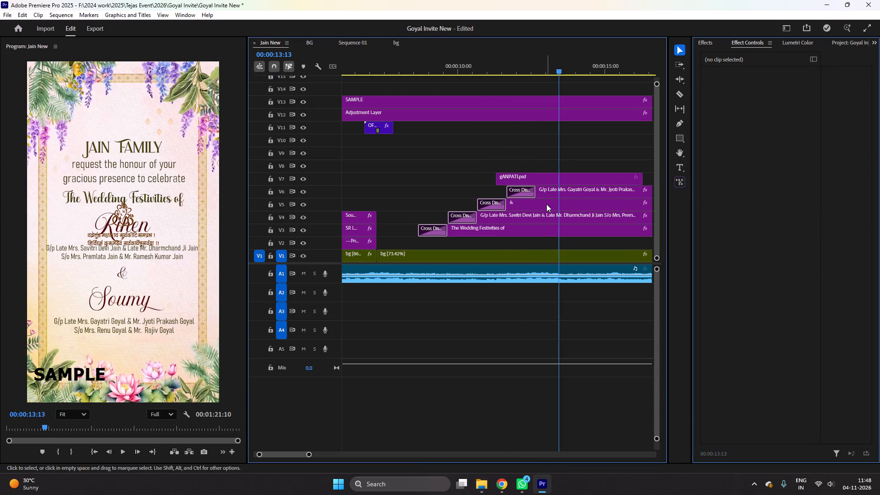
{"action": "scroll", "coordinate": [544, 201], "scroll_direction": "down", "scroll_amount": 3}
{"action": "left_click_drag", "start_coordinate": [541, 178], "coordinate": [550, 234]}
{"action": "left_click_drag", "start_coordinate": [540, 175], "coordinate": [540, 180]}
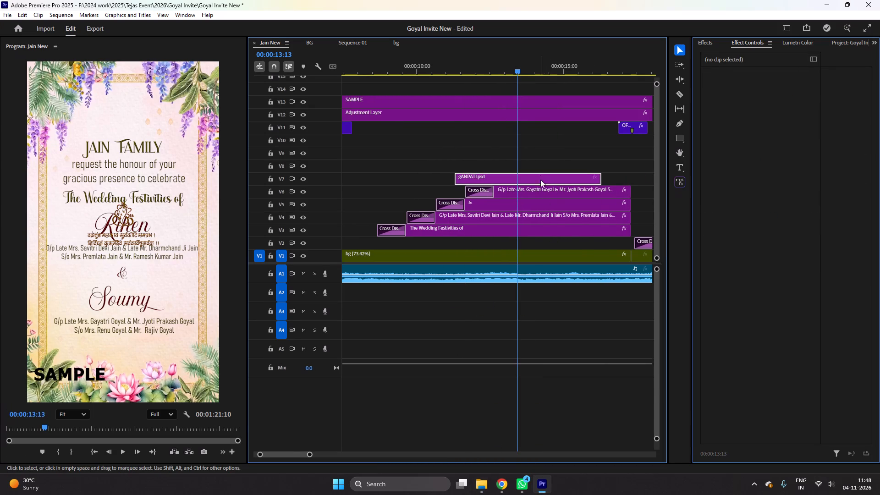
{"action": "left_click_drag", "start_coordinate": [540, 180], "coordinate": [543, 238]}
Extend the start of the gANPATI.psd clip on V2 back to just after the family page's background clip begins.
{"action": "left_click", "coordinate": [445, 239]}
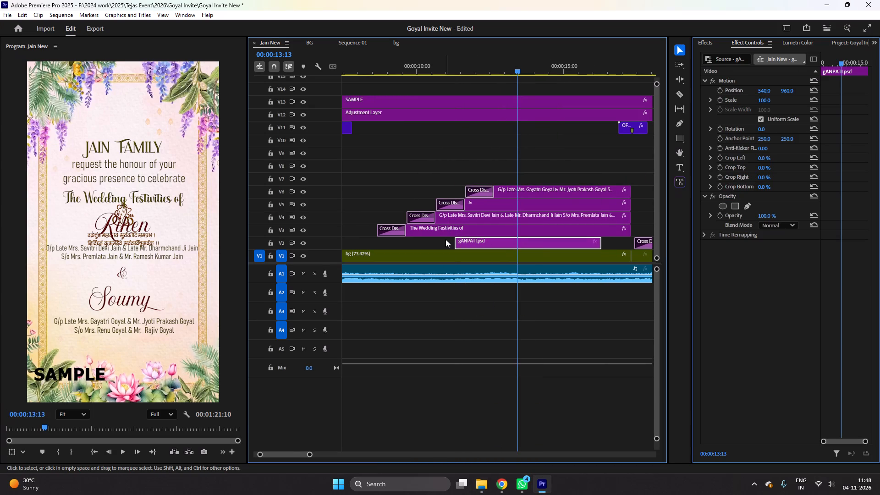
{"action": "left_click_drag", "start_coordinate": [456, 242], "coordinate": [361, 236]}
{"action": "scroll", "coordinate": [395, 212], "scroll_direction": "up", "scroll_amount": 5}
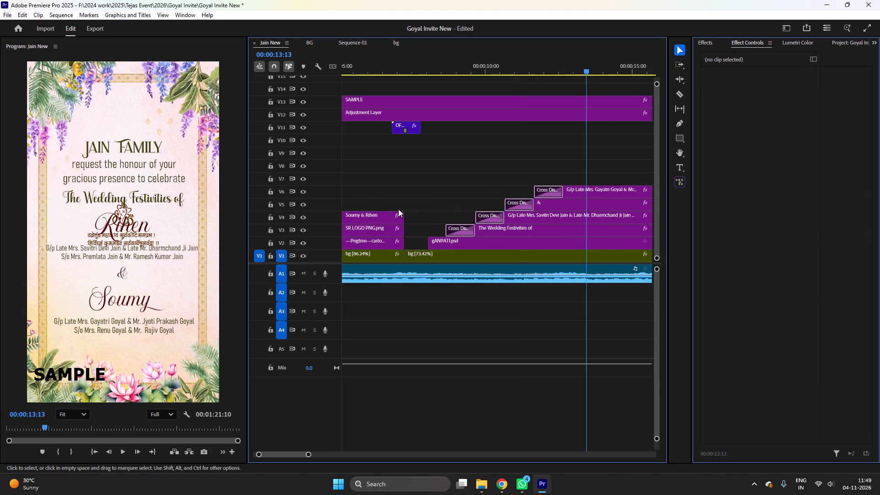
{"action": "left_click_drag", "start_coordinate": [429, 243], "coordinate": [414, 242]}
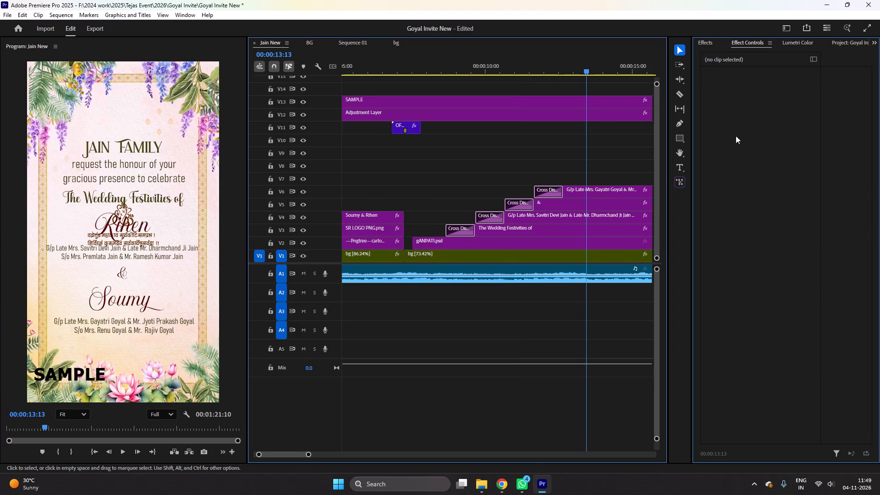
Add a Cross Dissolve to the start of the gANPATI.psd clip on V2, lengthen the transition slightly, and save the project.
{"action": "left_click", "coordinate": [711, 45]}
{"action": "left_click_drag", "start_coordinate": [719, 163], "coordinate": [427, 226]}
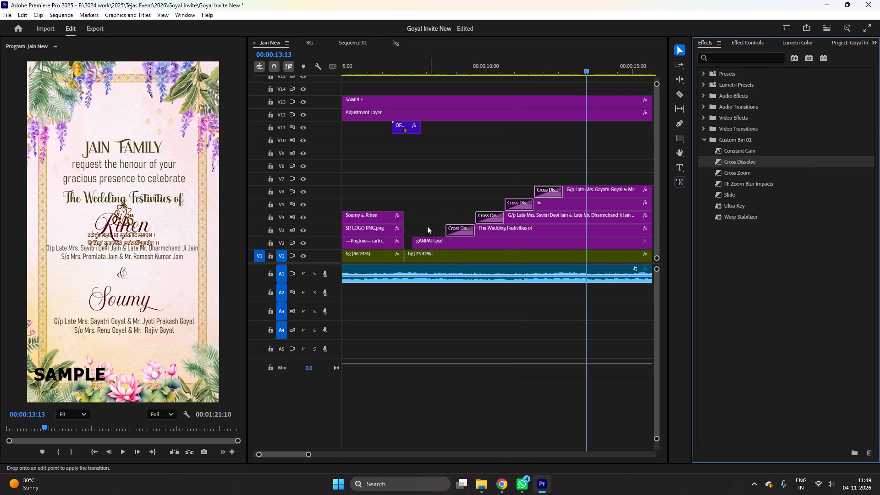
{"action": "left_click_drag", "start_coordinate": [427, 226], "coordinate": [413, 244]}
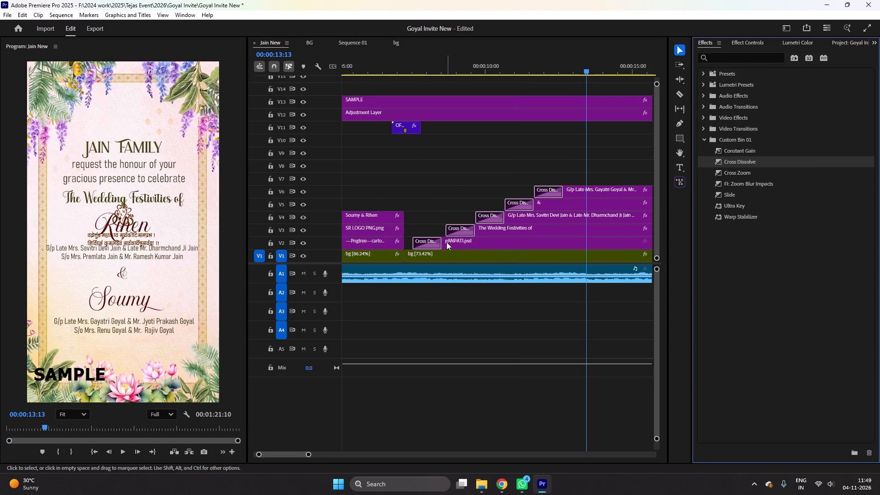
{"action": "left_click", "coordinate": [447, 242]}
{"action": "left_click_drag", "start_coordinate": [463, 242], "coordinate": [467, 242]}
{"action": "left_click_drag", "start_coordinate": [486, 239], "coordinate": [478, 239]}
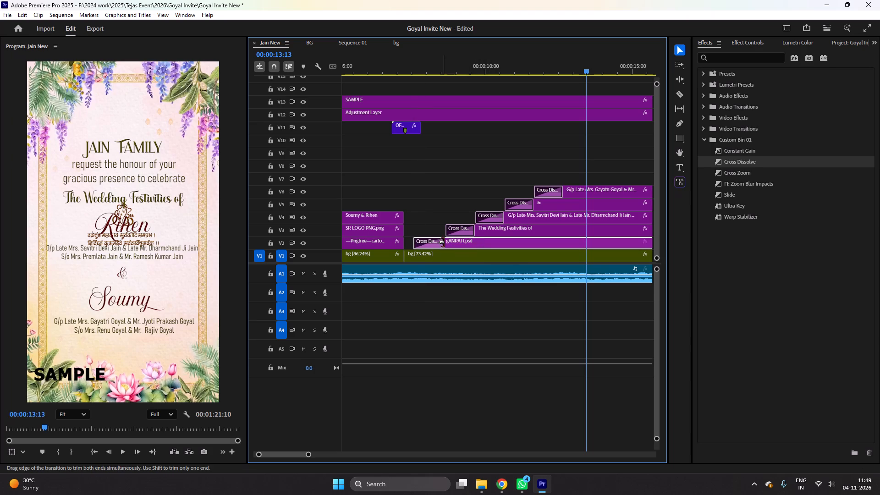
{"action": "left_click_drag", "start_coordinate": [443, 242], "coordinate": [448, 242]}
{"action": "key", "text": "ctrl+s"}
Extend the end of the gANPATI.psd clip on V2 to line up with the end of the text clips above it.
{"action": "left_click", "coordinate": [555, 174]}
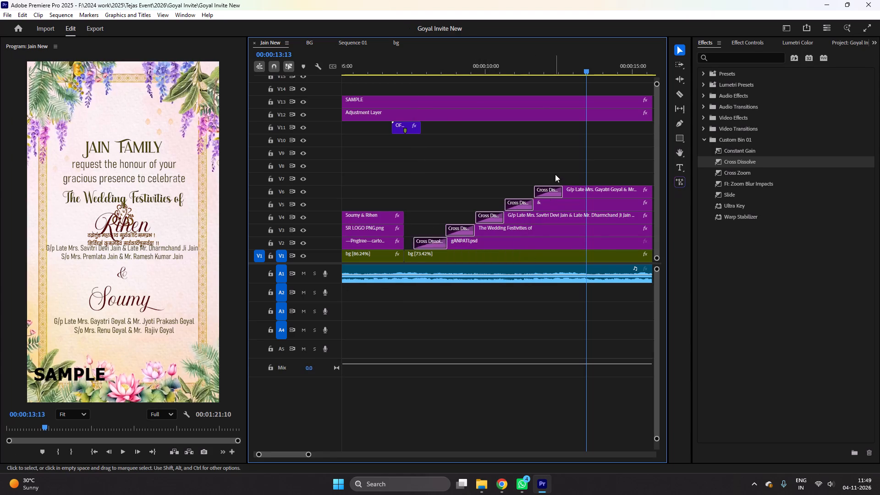
{"action": "key", "text": "minus"}
{"action": "left_click_drag", "start_coordinate": [582, 243], "coordinate": [594, 243]}
At 00:00:15:14, set the gANPATI.psd clip's vertical position to 324, above the JAIN FAMILY heading, and save the project.
{"action": "left_click", "coordinate": [571, 71]}
{"action": "key", "text": "equal"}
{"action": "left_click", "coordinate": [518, 243]}
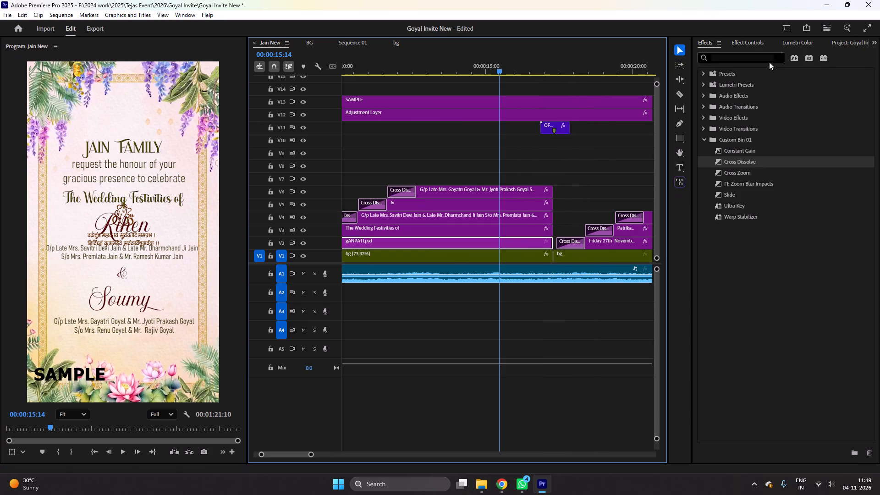
{"action": "left_click", "coordinate": [756, 44]}
{"action": "left_click_drag", "start_coordinate": [790, 91], "coordinate": [511, 140]}
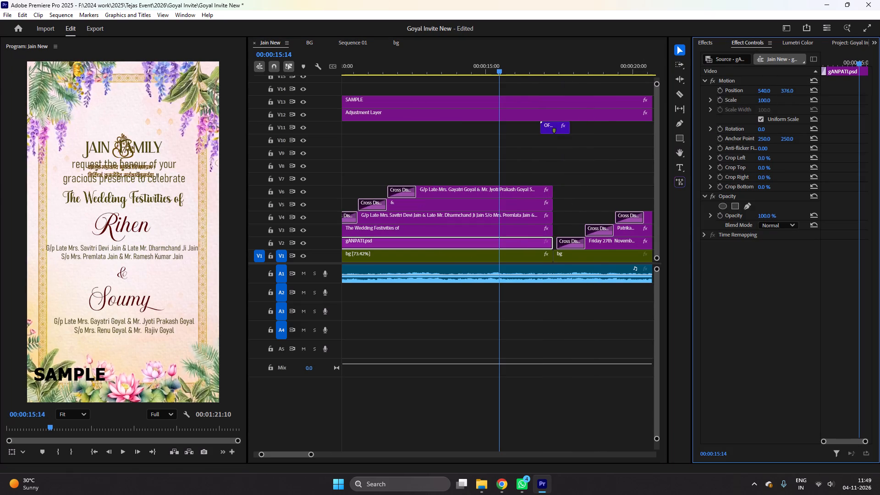
{"action": "left_click_drag", "start_coordinate": [511, 140], "coordinate": [499, 150]}
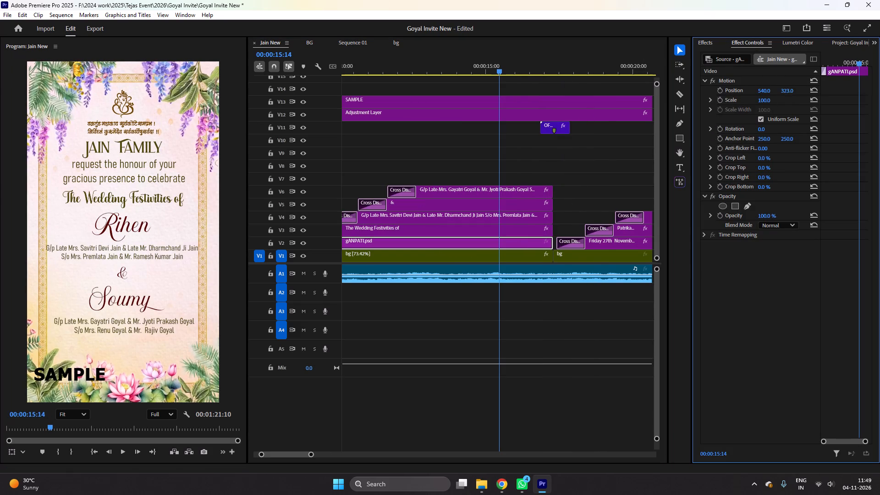
{"action": "left_click_drag", "start_coordinate": [499, 150], "coordinate": [497, 150]}
{"action": "key", "text": "ctrl+s"}
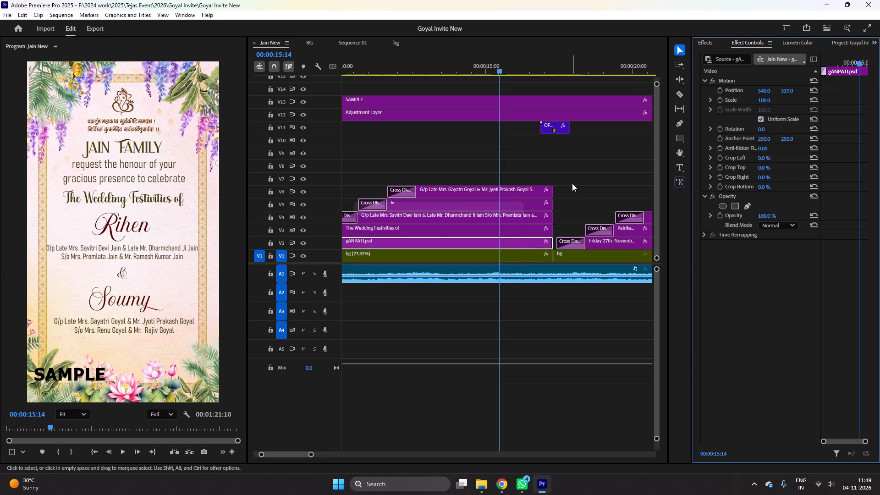
{"action": "left_click", "coordinate": [792, 90]}
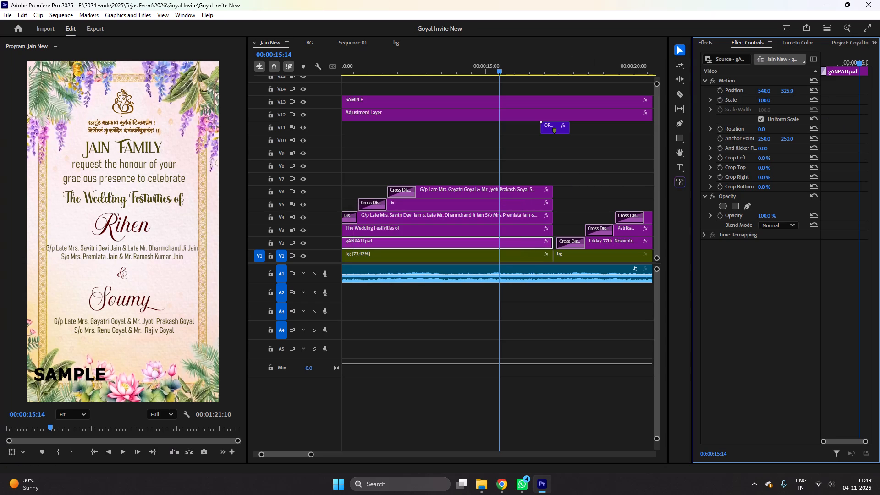
{"action": "key", "text": "ctrl+s"}
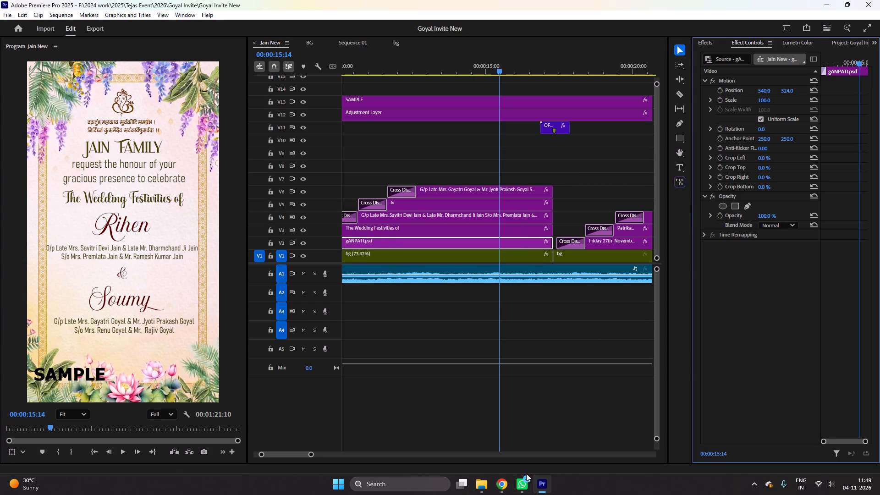
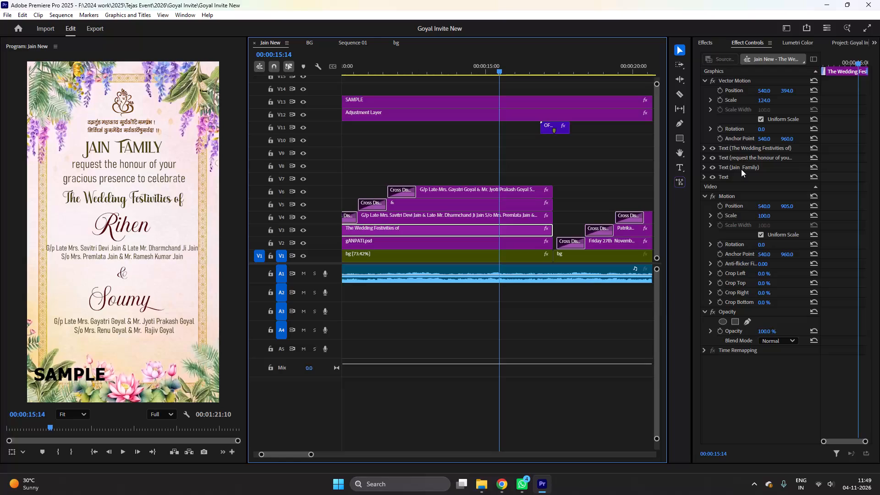
Change the JAIN FAMILY heading on the family page to read Goyal Family and shift it left to recentre it.
{"action": "left_click", "coordinate": [741, 169]}
{"action": "double_click", "coordinate": [99, 146]}
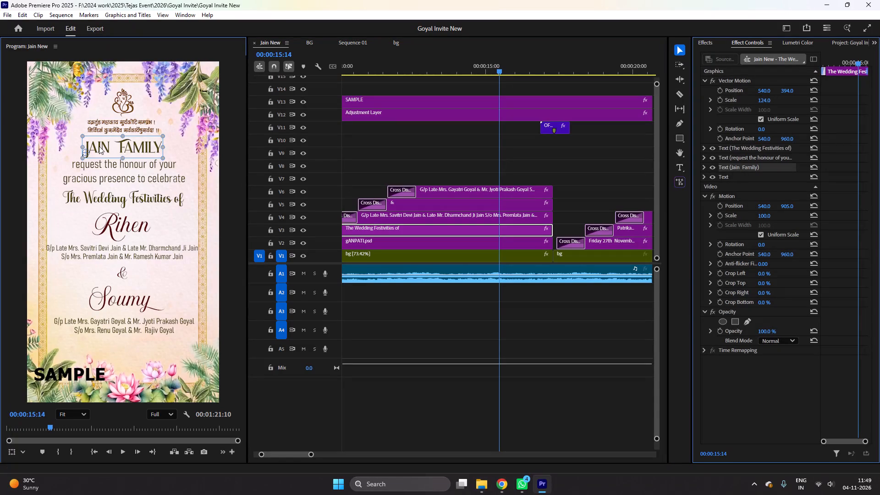
{"action": "left_click_drag", "start_coordinate": [111, 147], "coordinate": [64, 148]}
{"action": "type", "text": "Goyal"}
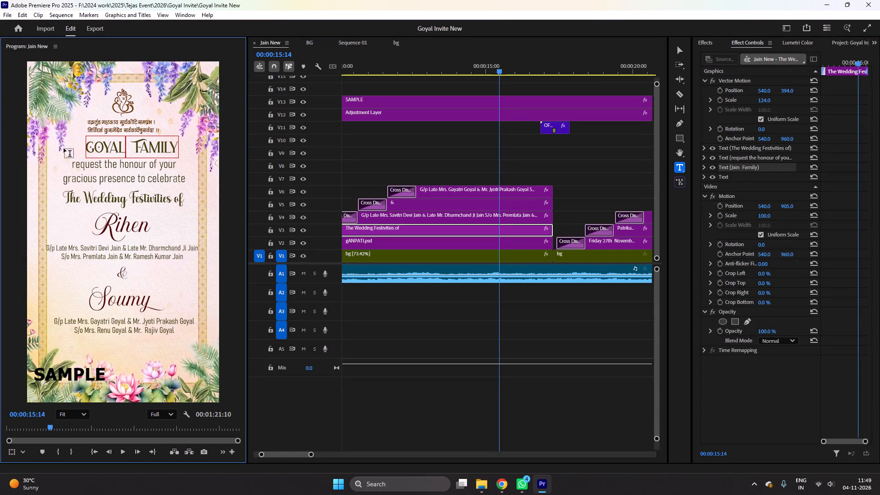
{"action": "left_click", "coordinate": [678, 47]}
{"action": "left_click_drag", "start_coordinate": [153, 146], "coordinate": [149, 146]}
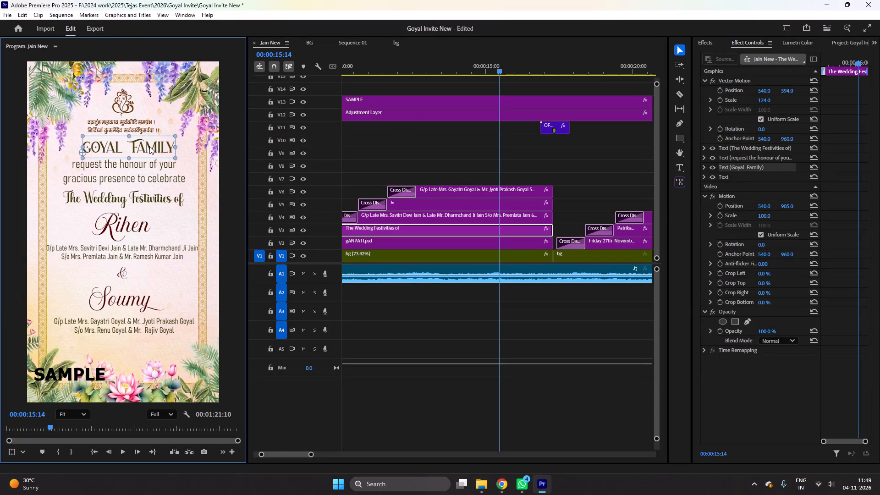
{"action": "left_click_drag", "start_coordinate": [149, 146], "coordinate": [146, 146]}
Reduce the gap between the words GOYAL and FAMILY in the heading to a single space.
{"action": "double_click", "coordinate": [146, 146]}
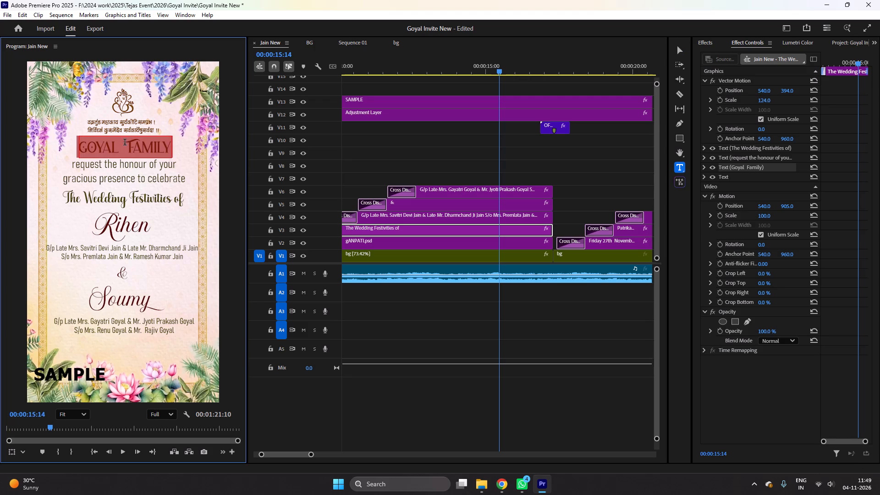
{"action": "left_click", "coordinate": [125, 143]}
{"action": "key", "text": "BackSpace"}
{"action": "key", "text": "space"}
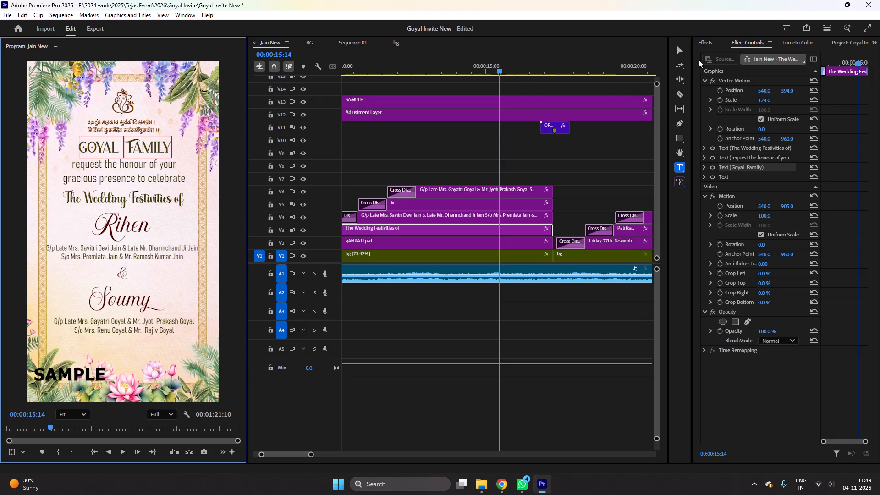
{"action": "left_click", "coordinate": [683, 51]}
{"action": "left_click", "coordinate": [144, 148]}
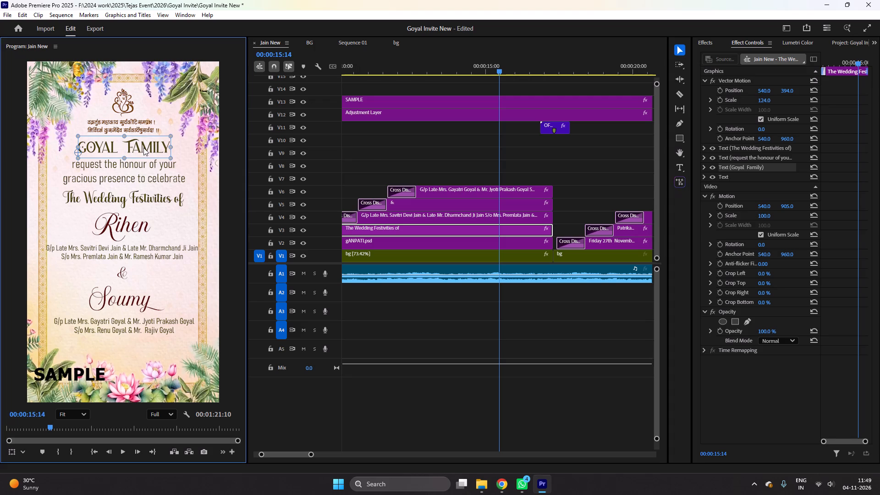
{"action": "double_click", "coordinate": [143, 148]}
{"action": "left_click", "coordinate": [124, 144]}
{"action": "key", "text": "BackSpace"}
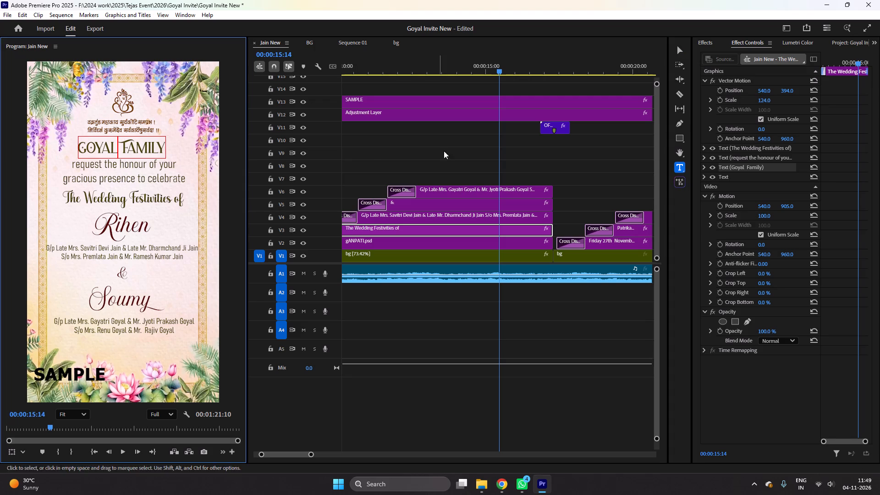
{"action": "left_click", "coordinate": [679, 55]}
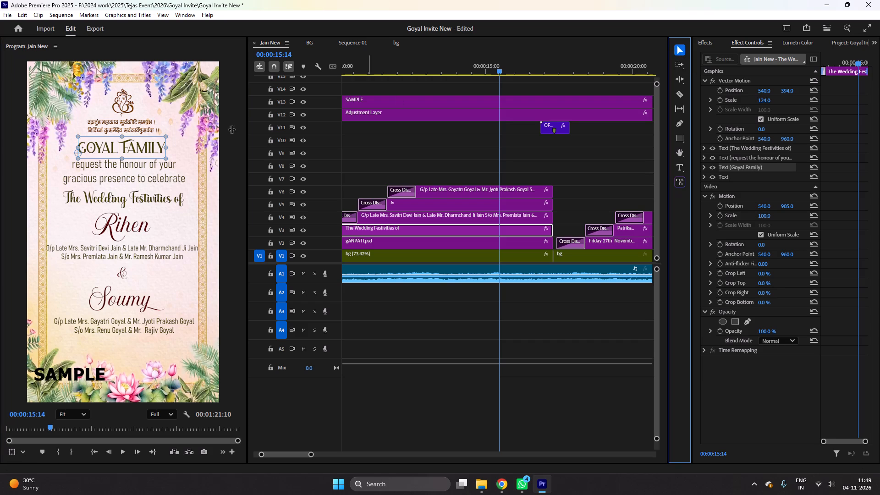
Enlarge the GOYAL FAMILY heading slightly and keep it centred above the invitation text.
{"action": "left_click", "coordinate": [146, 145]}
{"action": "left_click", "coordinate": [186, 154]}
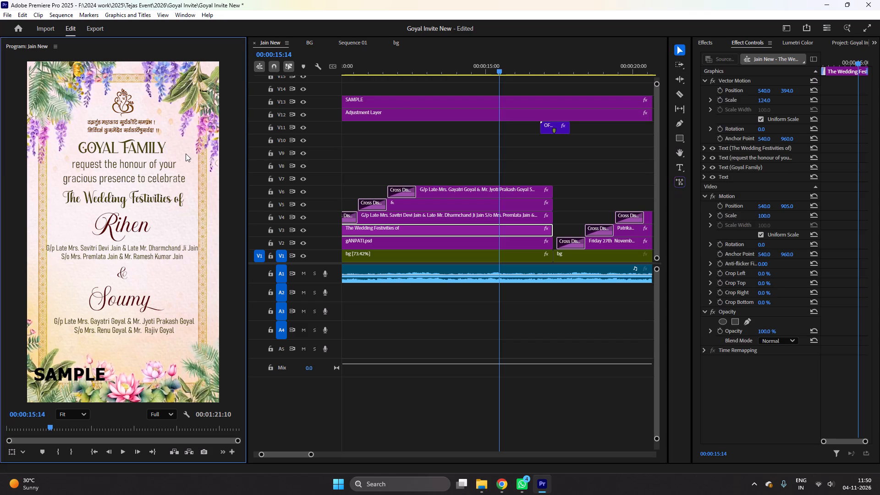
{"action": "left_click", "coordinate": [132, 147]}
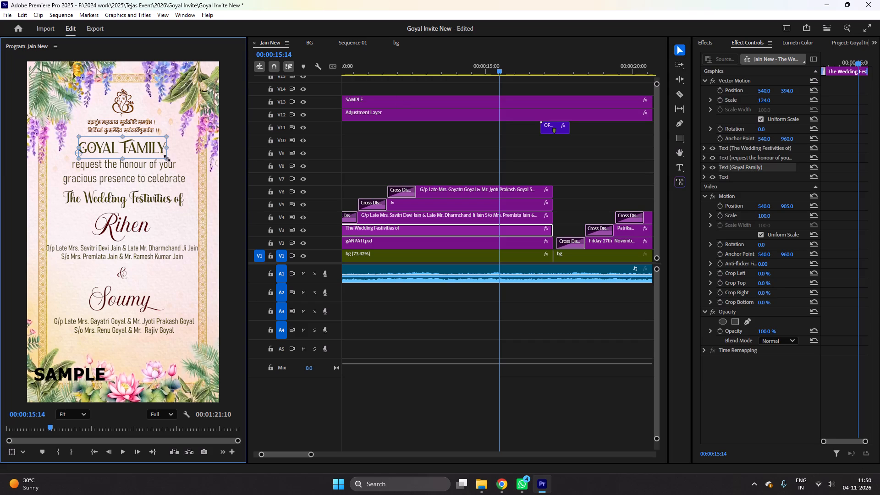
{"action": "left_click", "coordinate": [167, 158]}
{"action": "left_click", "coordinate": [149, 152]}
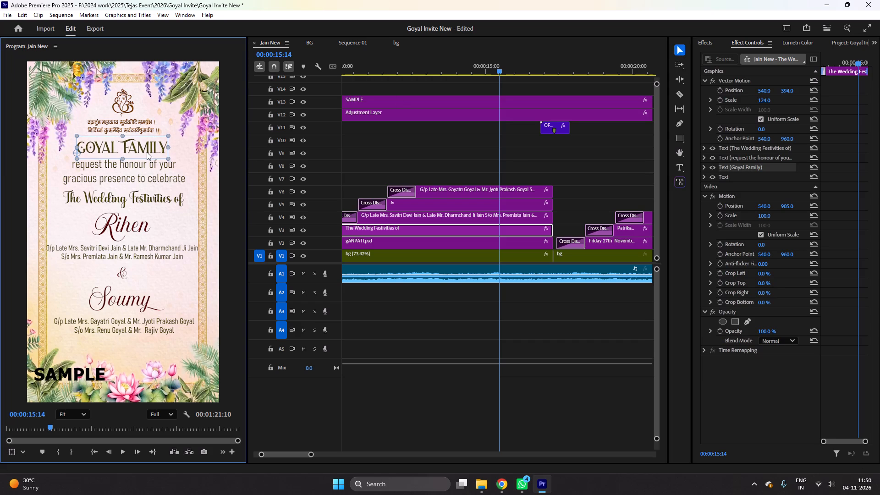
{"action": "left_click", "coordinate": [182, 149]}
{"action": "left_click", "coordinate": [149, 150]}
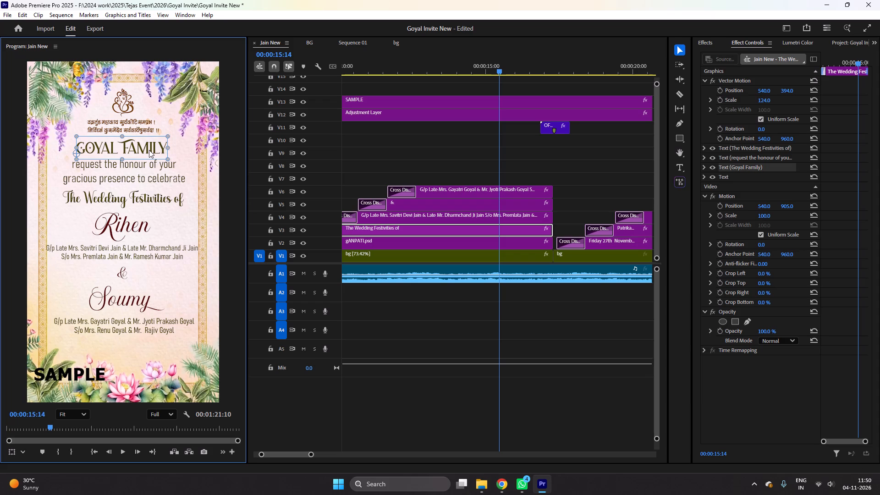
{"action": "left_click", "coordinate": [151, 150]}
{"action": "left_click", "coordinate": [194, 143]}
Scale the gANPATI.psd clip on V2 to 109, set its vertical position to 315, and save the project.
{"action": "left_click", "coordinate": [428, 242]}
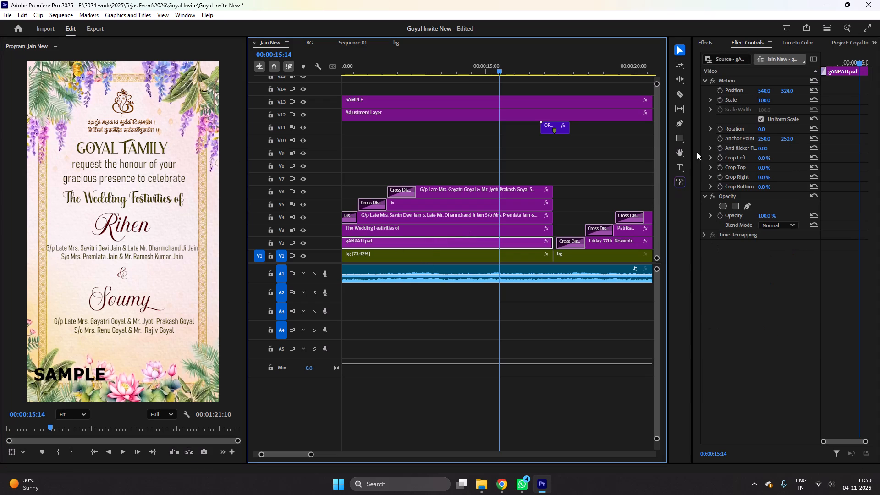
{"action": "left_click_drag", "start_coordinate": [764, 101], "coordinate": [769, 101]}
{"action": "left_click", "coordinate": [785, 92]}
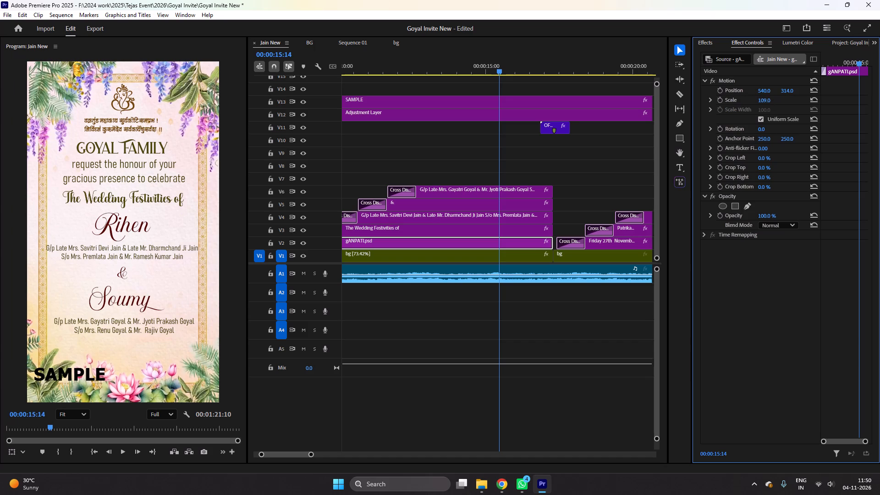
{"action": "key", "text": "ctrl+s"}
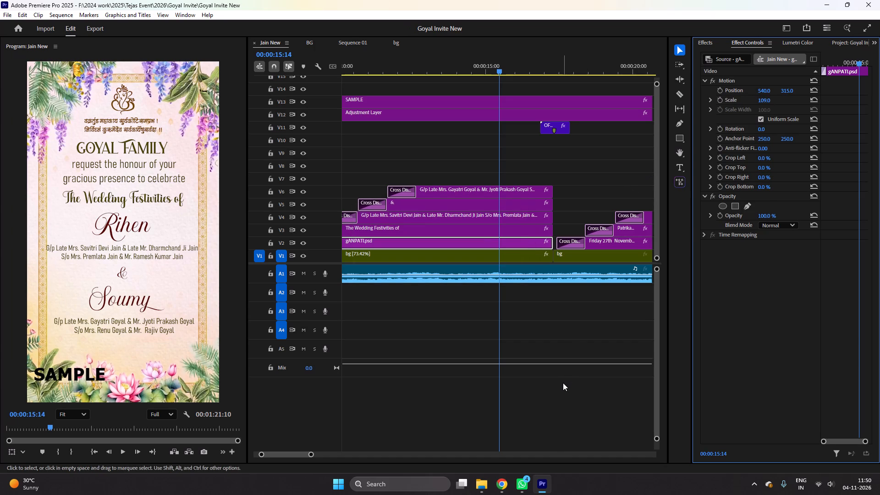
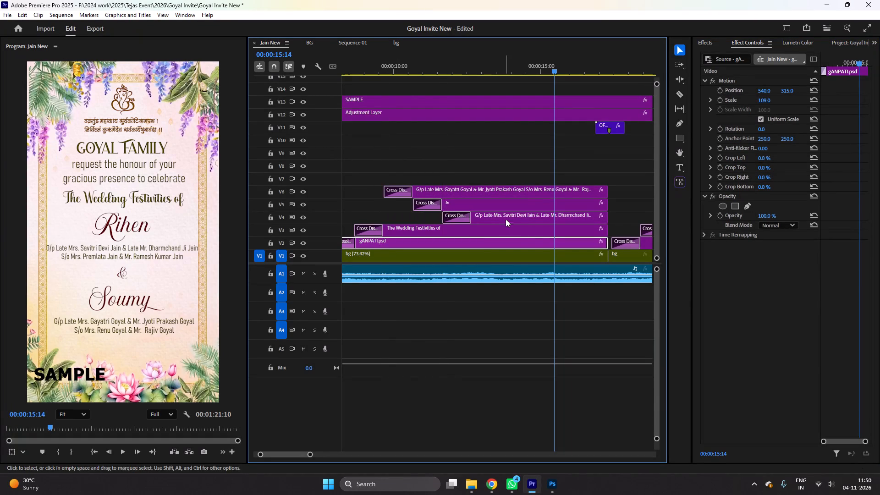
Move the Rihen name and parents text clip on V4 down below the ampersand, to vertical position 844.
{"action": "key", "text": "ctrl+s"}
{"action": "left_click", "coordinate": [524, 213]}
{"action": "left_click_drag", "start_coordinate": [785, 89], "coordinate": [787, 90]}
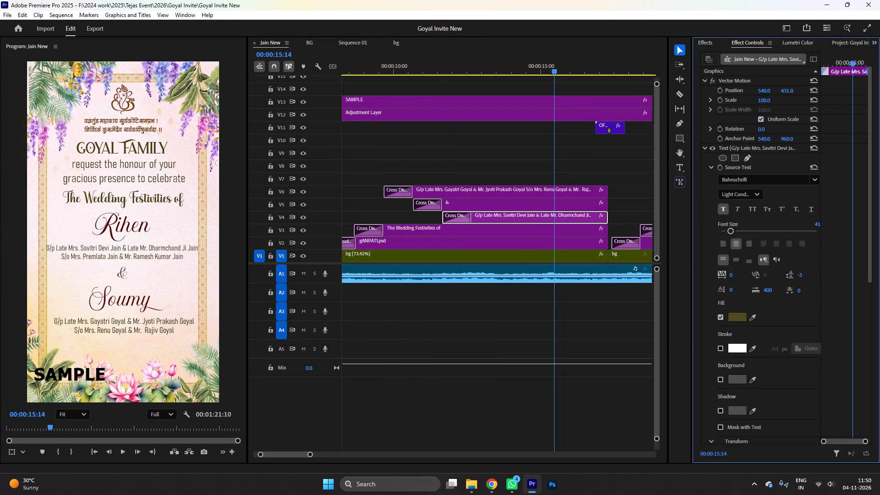
{"action": "left_click_drag", "start_coordinate": [787, 90], "coordinate": [854, 80]}
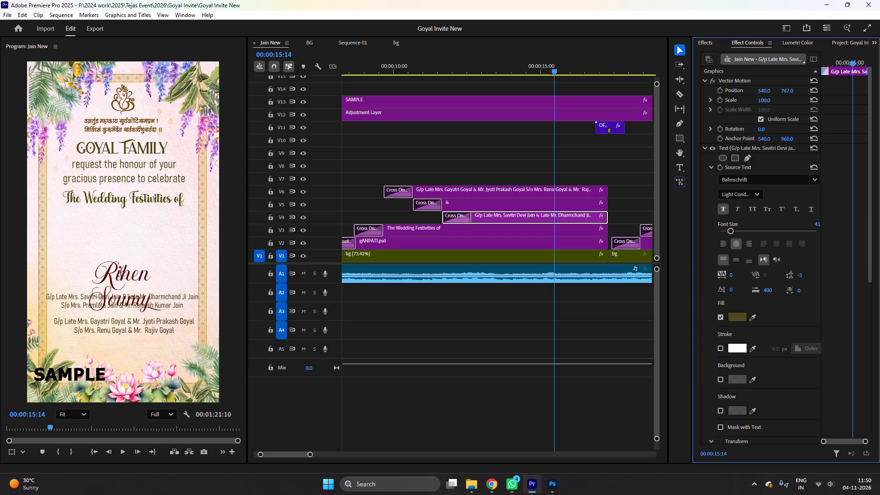
{"action": "left_click_drag", "start_coordinate": [854, 80], "coordinate": [793, 85]}
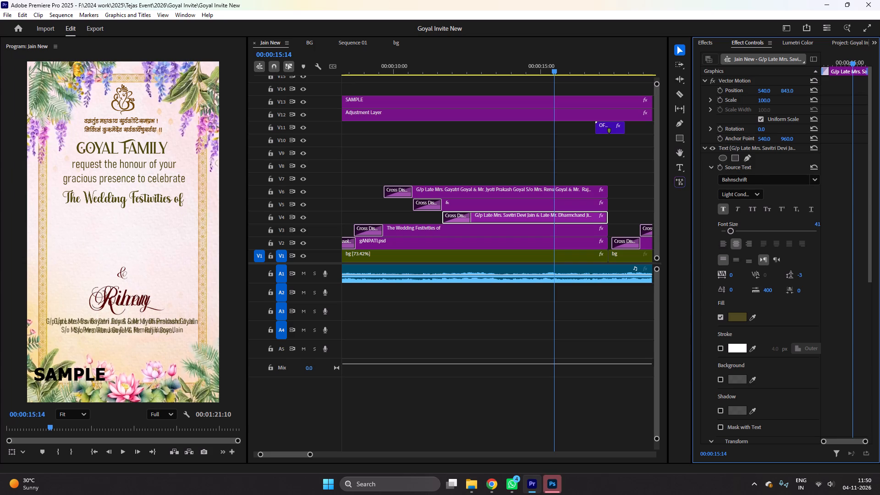
{"action": "left_click_drag", "start_coordinate": [793, 85], "coordinate": [793, 84]}
Move the Soumy name and parents text clip on V6 up beneath The Wedding Festivities of, and save the project.
{"action": "left_click", "coordinate": [535, 198]}
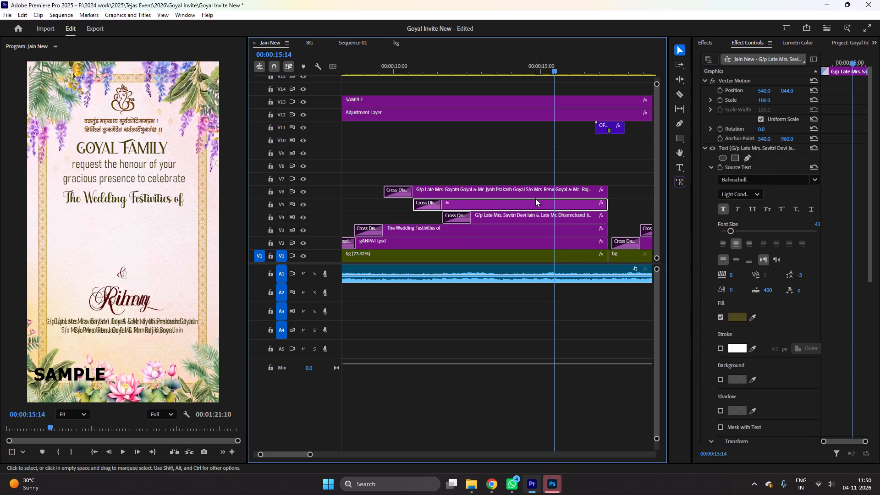
{"action": "left_click", "coordinate": [550, 191]}
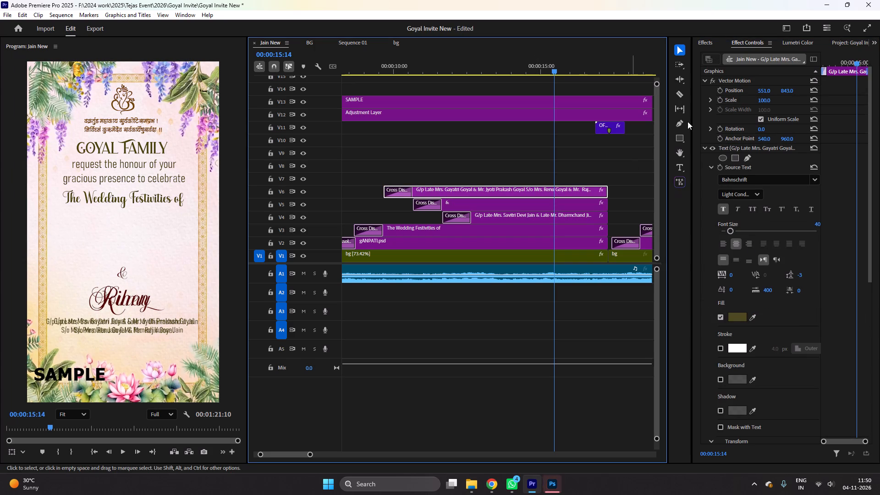
{"action": "left_click_drag", "start_coordinate": [793, 91], "coordinate": [734, 102]}
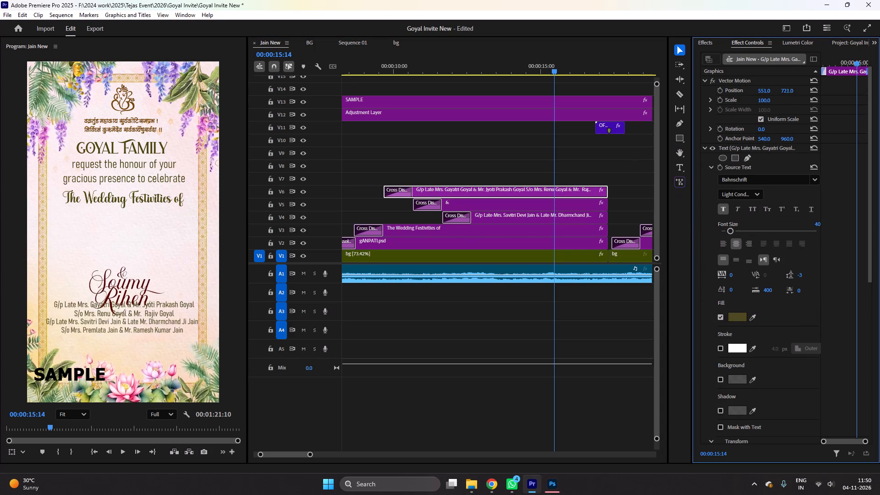
{"action": "left_click_drag", "start_coordinate": [734, 102], "coordinate": [608, 137]}
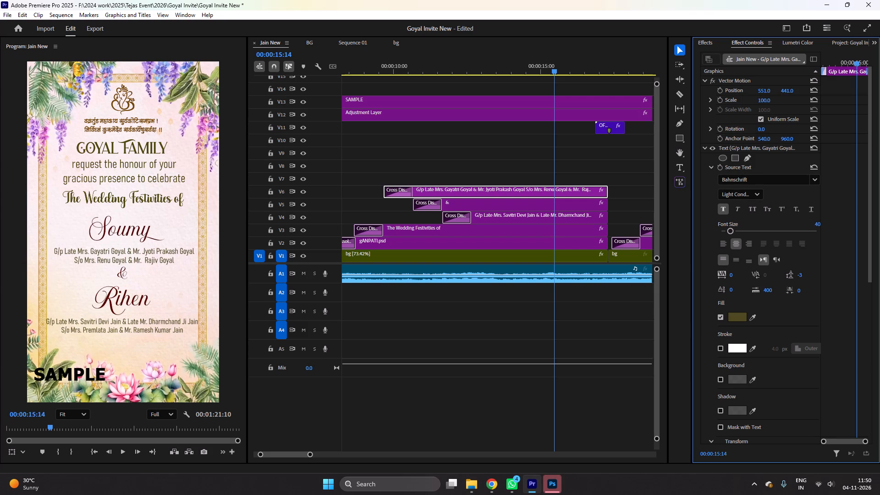
{"action": "left_click_drag", "start_coordinate": [608, 137], "coordinate": [601, 141]}
{"action": "key", "text": "ctrl+s"}
Copy the hex fill colour 4D4920 from the Goyal Family heading in the V3 text clip.
{"action": "left_click", "coordinate": [425, 230]}
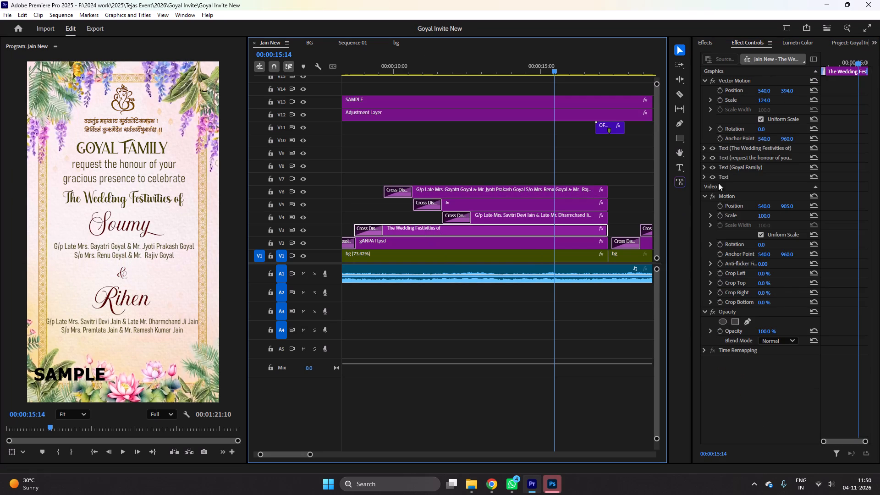
{"action": "left_click", "coordinate": [735, 170]}
{"action": "left_click", "coordinate": [144, 153]}
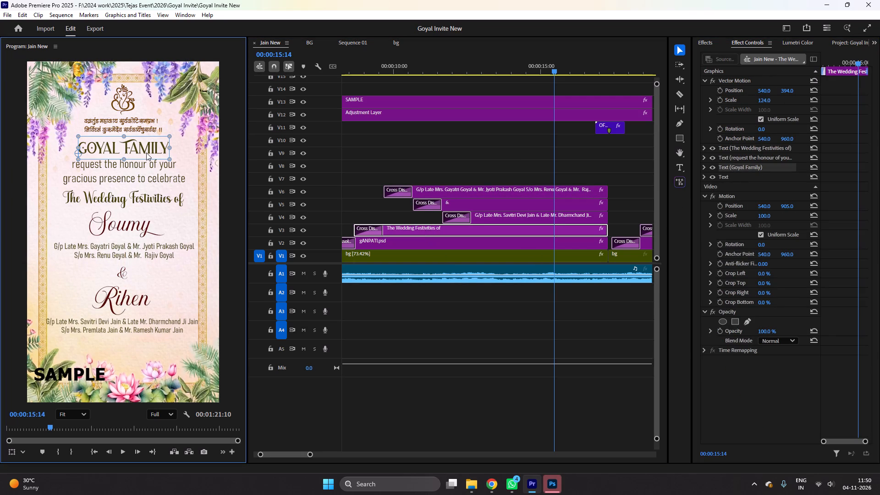
{"action": "left_click", "coordinate": [703, 166]}
{"action": "left_click", "coordinate": [737, 336]}
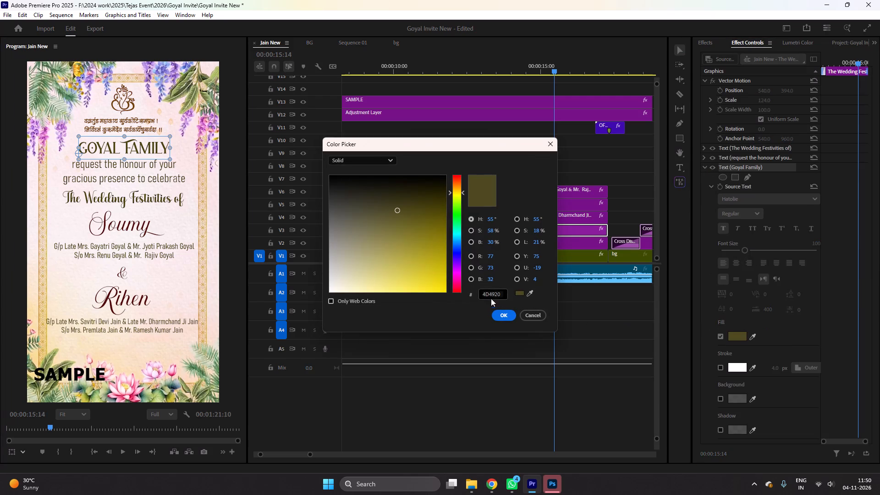
{"action": "left_click", "coordinate": [490, 297]}
{"action": "key", "text": "ctrl+a"}
{"action": "key", "text": "ctrl+c"}
{"action": "key", "text": "ctrl+c"}
{"action": "left_click", "coordinate": [505, 313]}
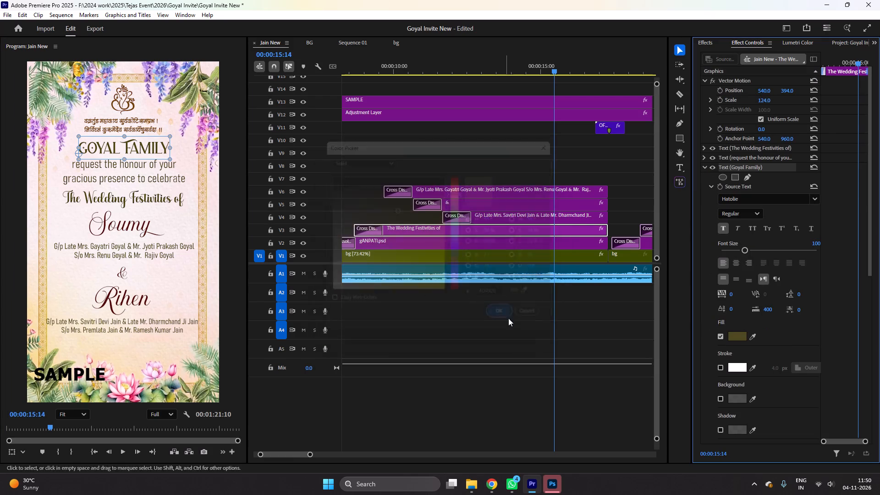
In Photoshop, recolour the Ganesha and Sanskrit verse artwork on Layer 2 with the copied 4D4920, save gANPATI.psd and deselect.
{"action": "left_click", "coordinate": [545, 488]}
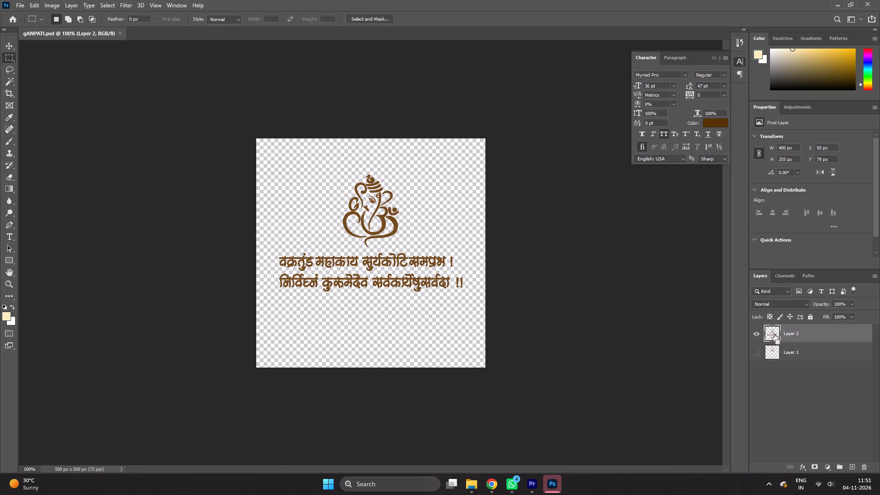
{"action": "left_click", "coordinate": [774, 335], "text": "ctrl"}
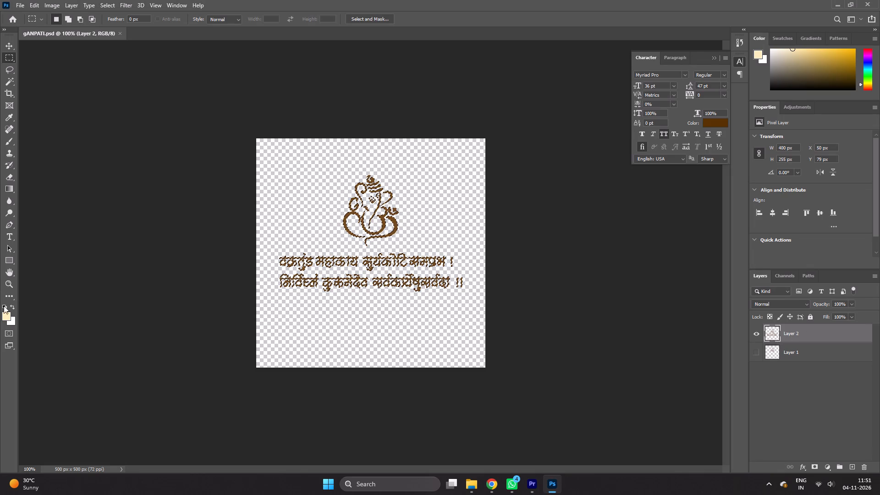
{"action": "left_click", "coordinate": [7, 315]}
{"action": "key", "text": "ctrl+v"}
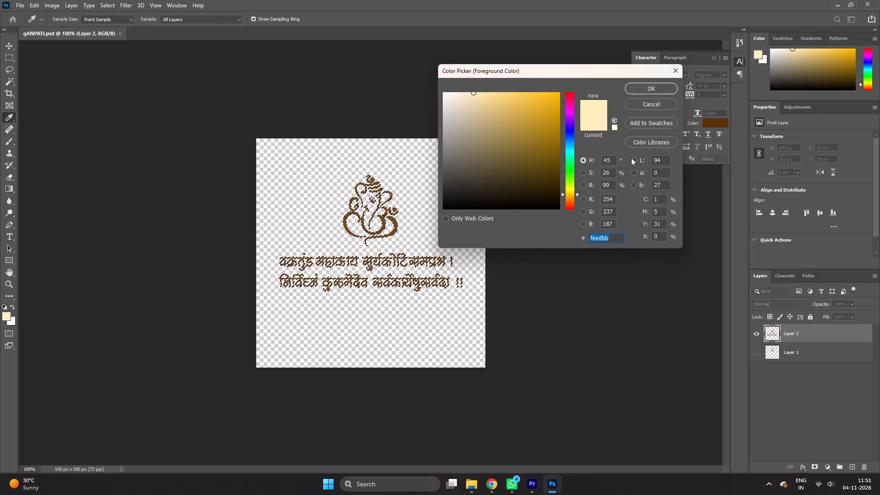
{"action": "left_click", "coordinate": [641, 86]}
{"action": "key", "text": "alt+equal"}
{"action": "key", "text": "alt+BackSpace"}
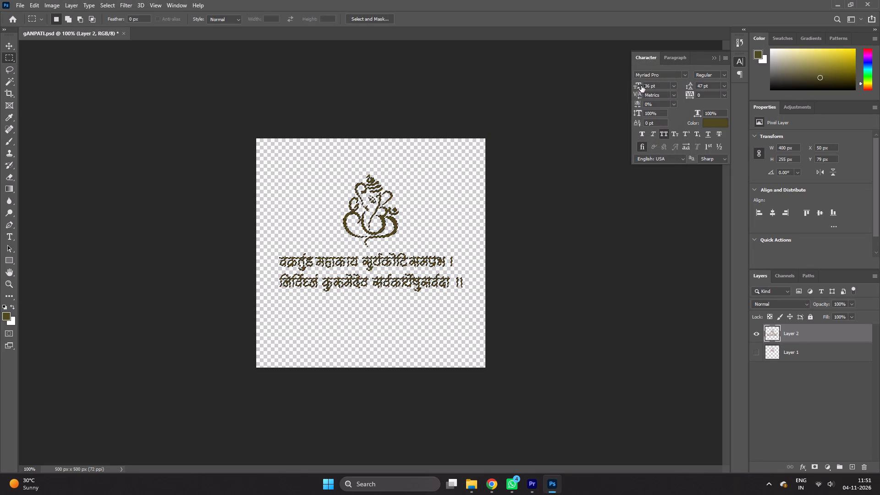
{"action": "key", "text": "ctrl+s"}
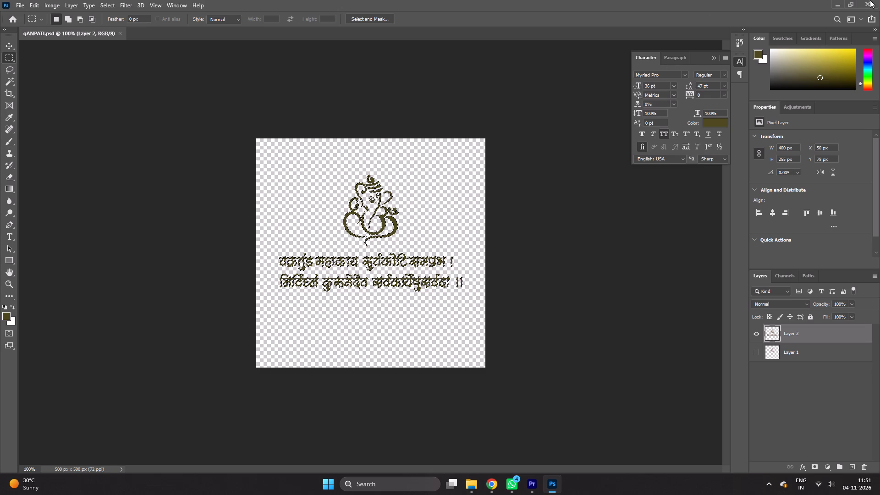
{"action": "key", "text": "ctrl+d"}
Return to Premiere Pro, clear the clip selection in the timeline and save the Goyal Invite New project.
{"action": "left_click", "coordinate": [839, 0]}
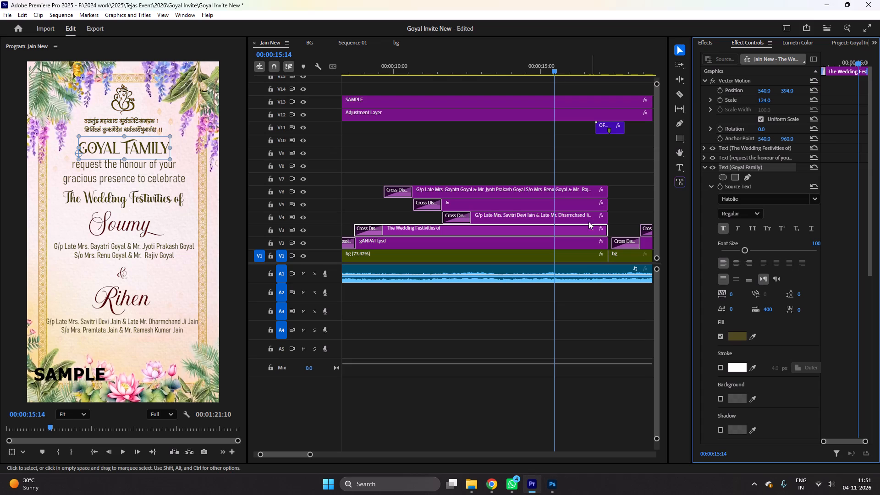
{"action": "left_click", "coordinate": [515, 166]}
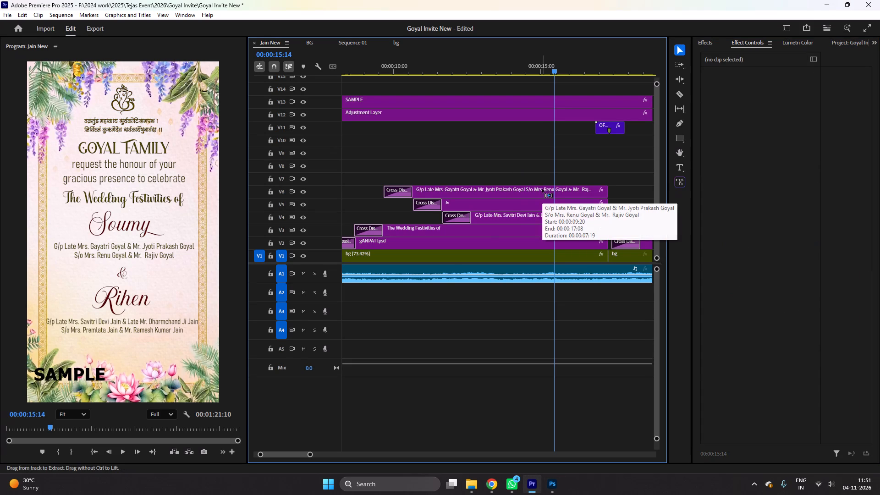
{"action": "key", "text": "ctrl+s"}
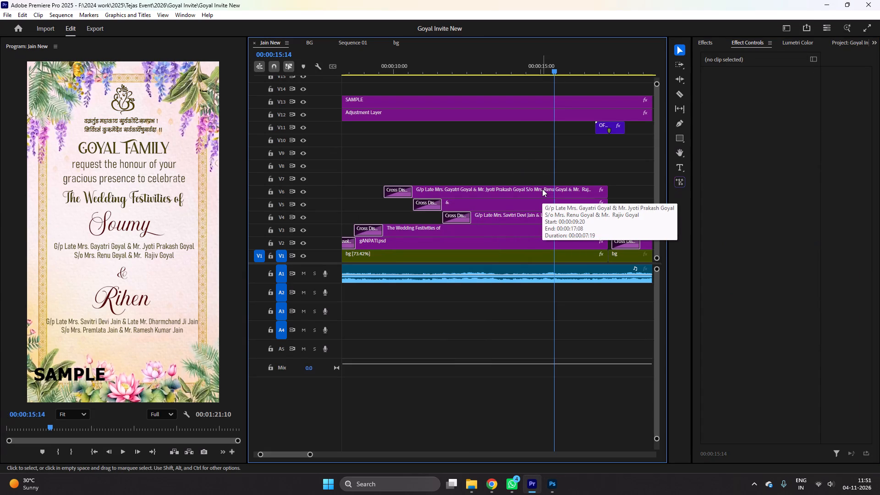
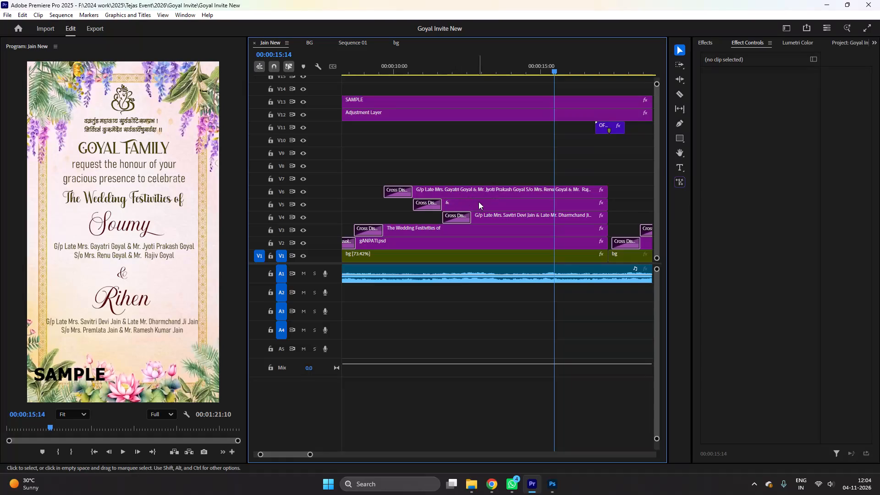
Set the Vector Motion vertical position of the & text clip on V5 to 817 and save the project.
{"action": "left_click", "coordinate": [514, 206]}
{"action": "left_click", "coordinate": [786, 90]}
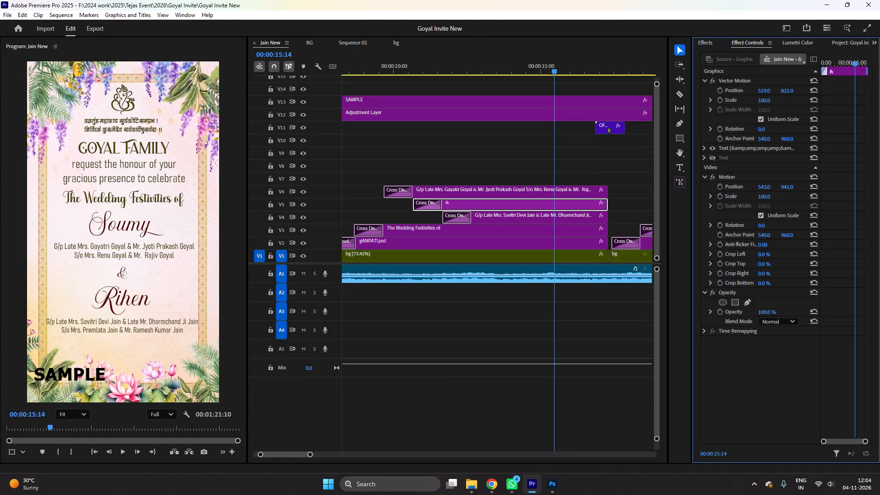
{"action": "key", "text": "ctrl+s"}
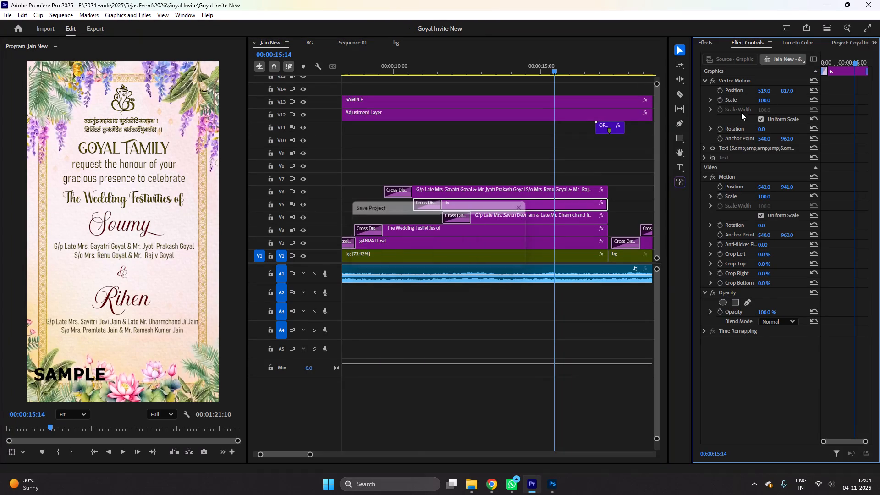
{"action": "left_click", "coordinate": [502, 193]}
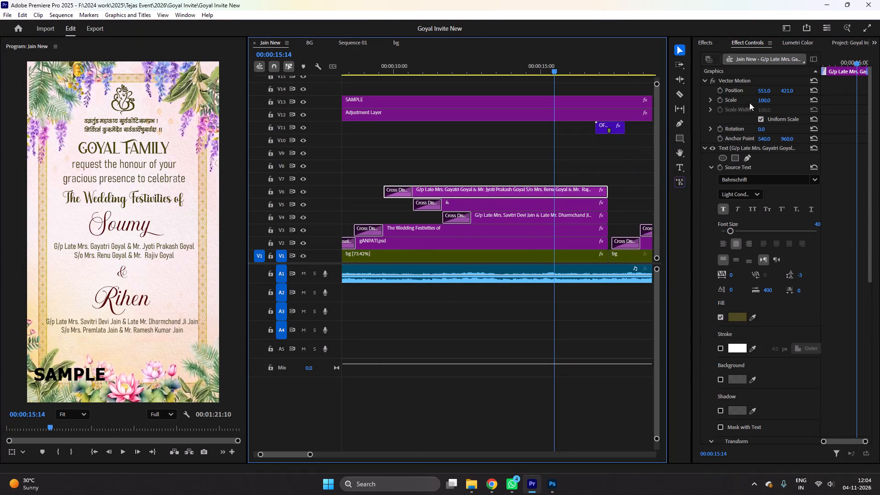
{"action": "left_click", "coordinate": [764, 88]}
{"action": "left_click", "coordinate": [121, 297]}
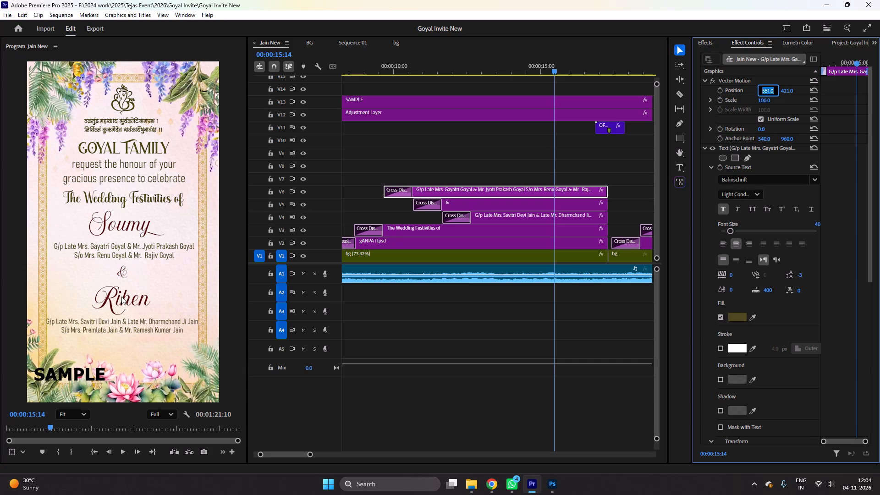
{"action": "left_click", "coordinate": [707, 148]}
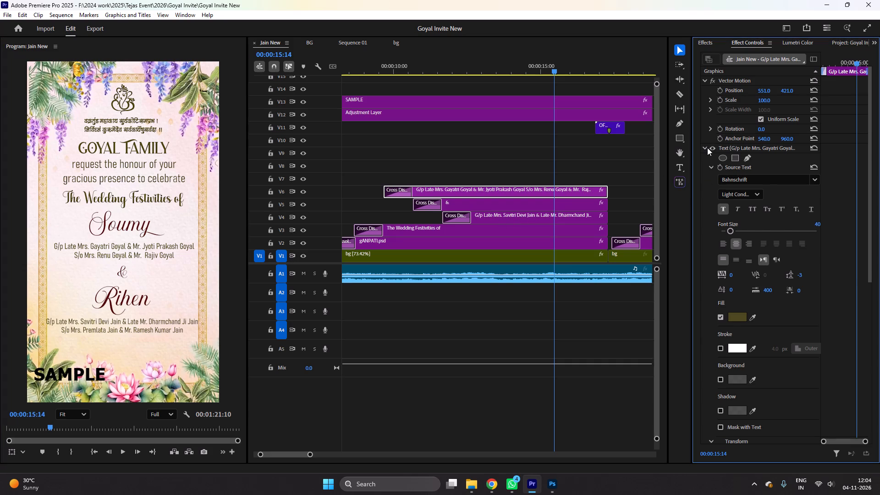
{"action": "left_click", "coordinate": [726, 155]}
Nudge the Rihen name text layer of the V4 clip slightly above its parents' text and save the project.
{"action": "left_click", "coordinate": [516, 211]}
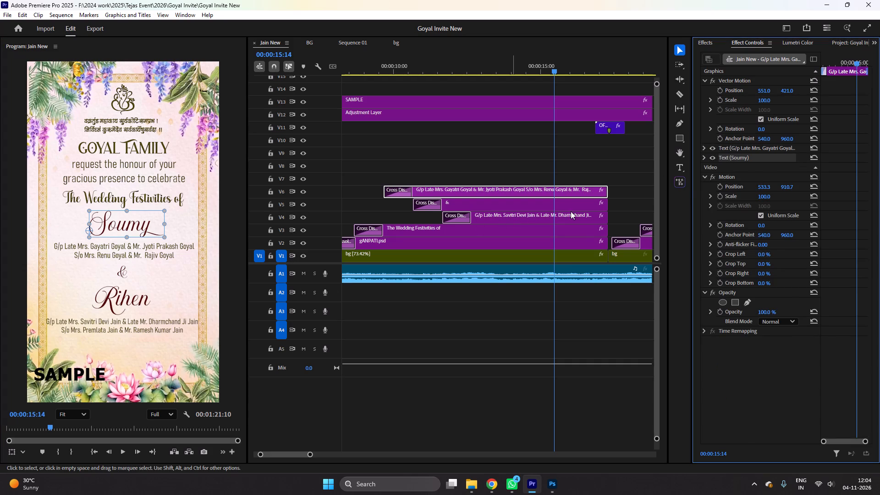
{"action": "left_click", "coordinate": [706, 148]}
{"action": "left_click", "coordinate": [727, 161]}
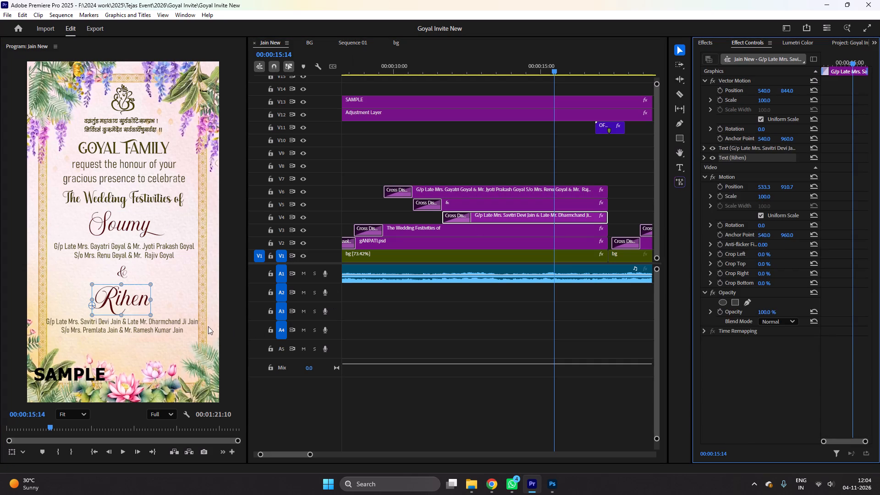
{"action": "left_click", "coordinate": [142, 307]}
{"action": "left_click", "coordinate": [166, 297]}
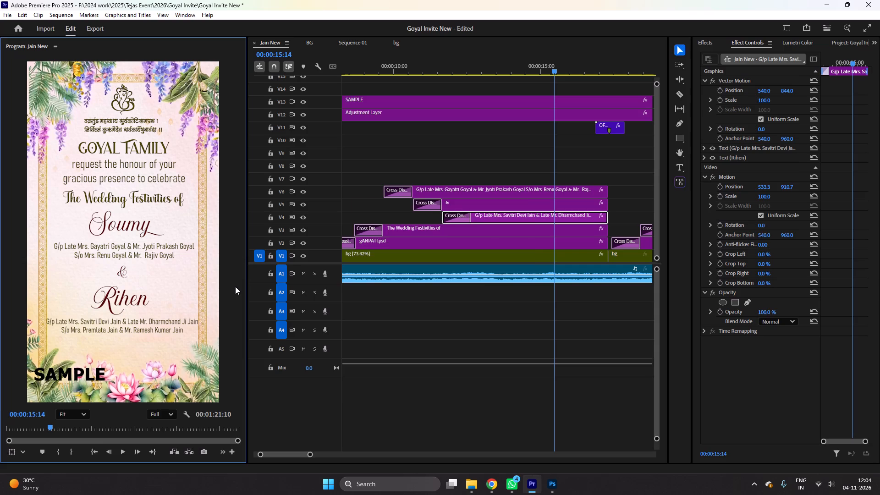
{"action": "key", "text": "ctrl+s"}
Go to the Friday 27th November 2026 Patrika – Mandir Ji page at 00:00:21:04 and save the project.
{"action": "key", "text": "space"}
{"action": "scroll", "coordinate": [529, 160], "scroll_direction": "down", "scroll_amount": 6}
{"action": "left_click", "coordinate": [640, 67]}
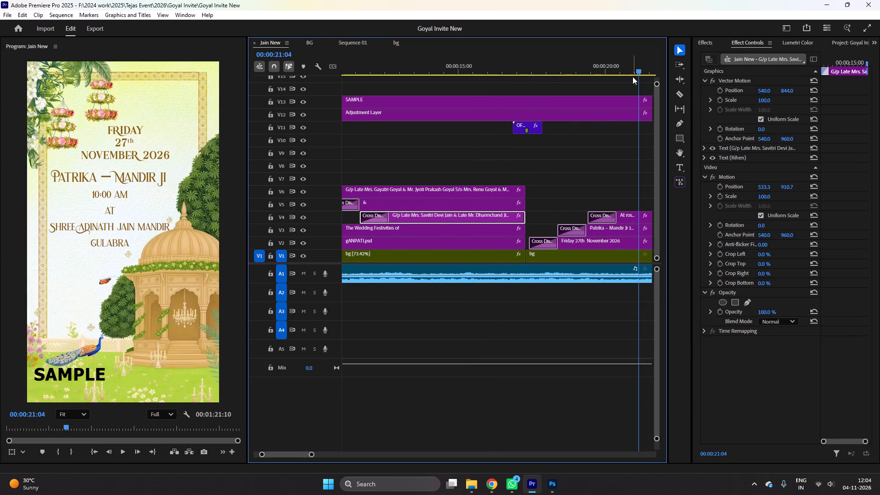
{"action": "key", "text": "ctrl+s"}
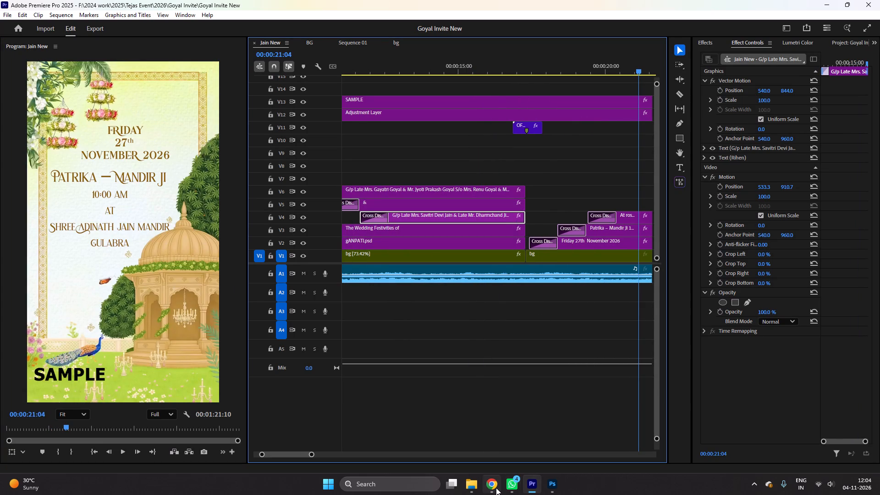
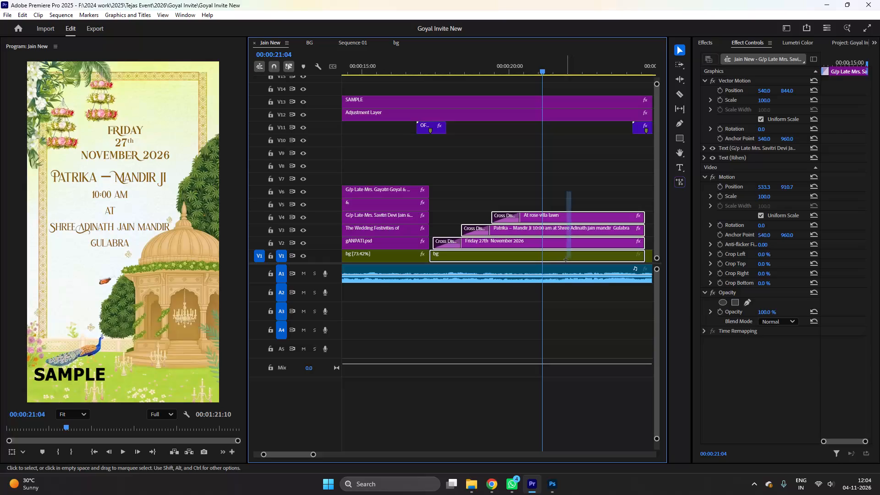
Delete the Friday 27th November 2026 Patrika – Mandir Ji page's text clips on V2–V4 and its bg clip on V1.
{"action": "key", "text": "Delete"}
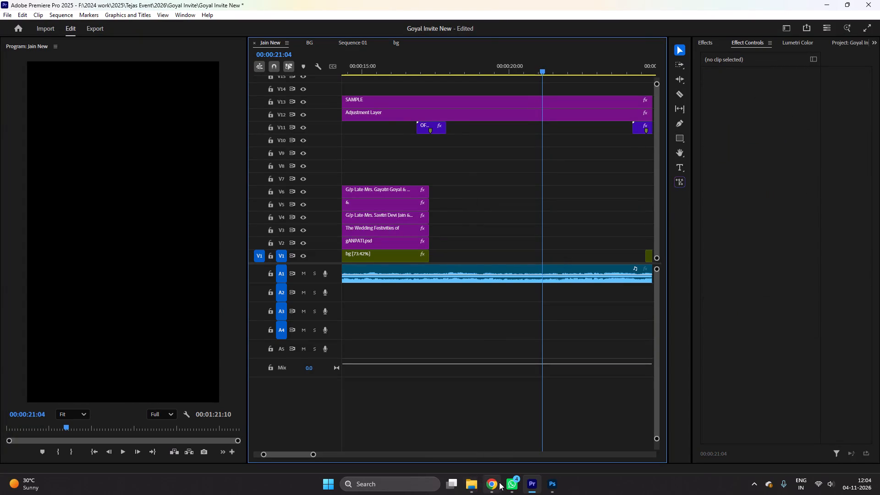
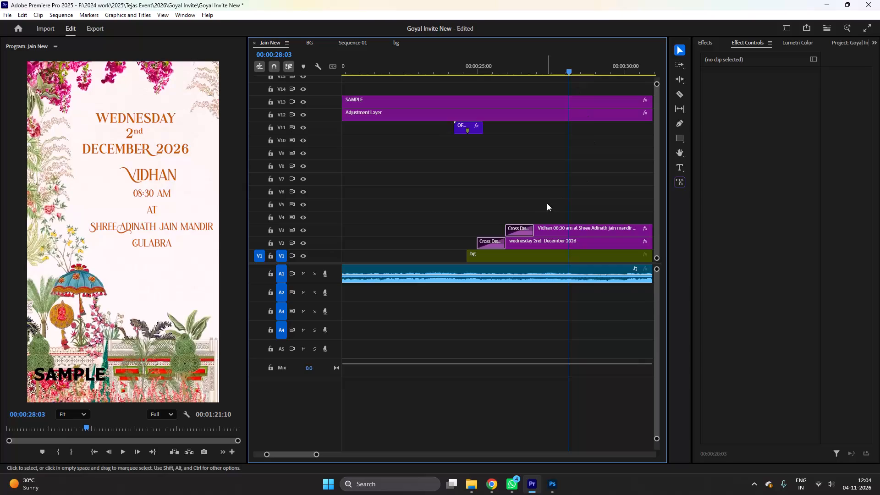
Delete the Wednesday 2nd December 2026 Vidhan page's text clips on V2–V3, its bg clip on V1 and the short clip on V11.
{"action": "left_click_drag", "start_coordinate": [542, 200], "coordinate": [561, 252]}
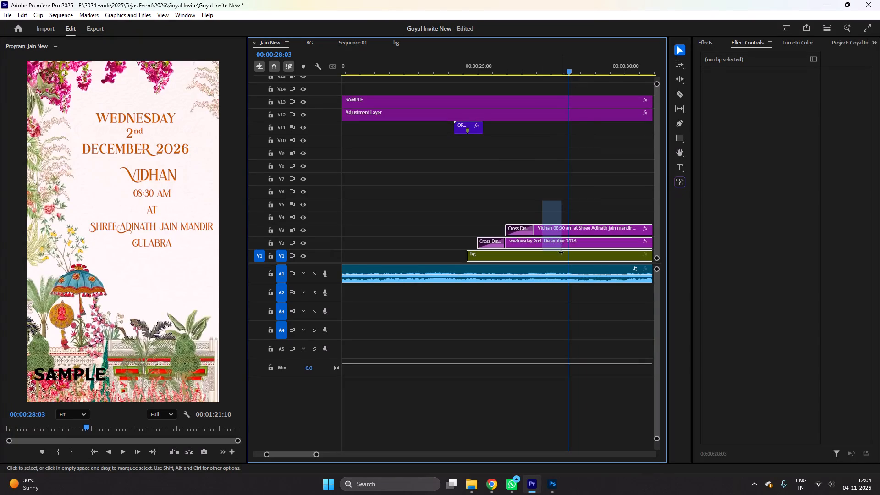
{"action": "left_click_drag", "start_coordinate": [561, 252], "coordinate": [561, 252]}
{"action": "key", "text": "Delete"}
{"action": "left_click", "coordinate": [474, 133]}
{"action": "key", "text": "Delete"}
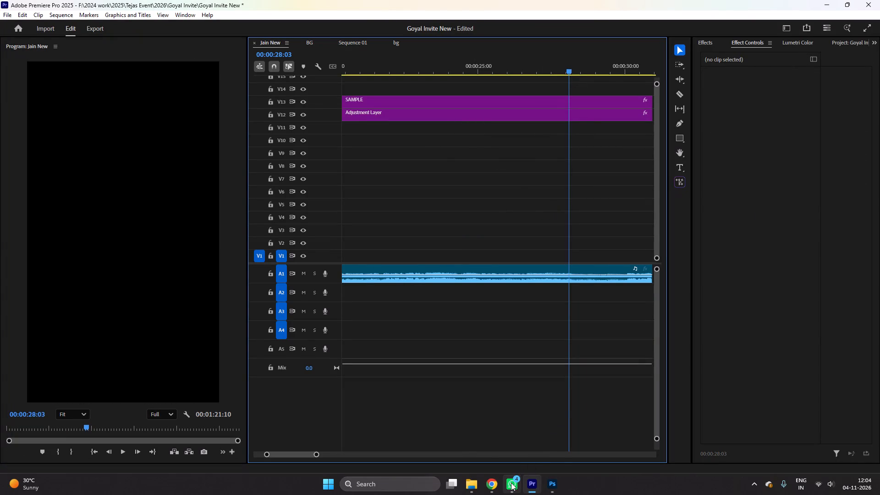
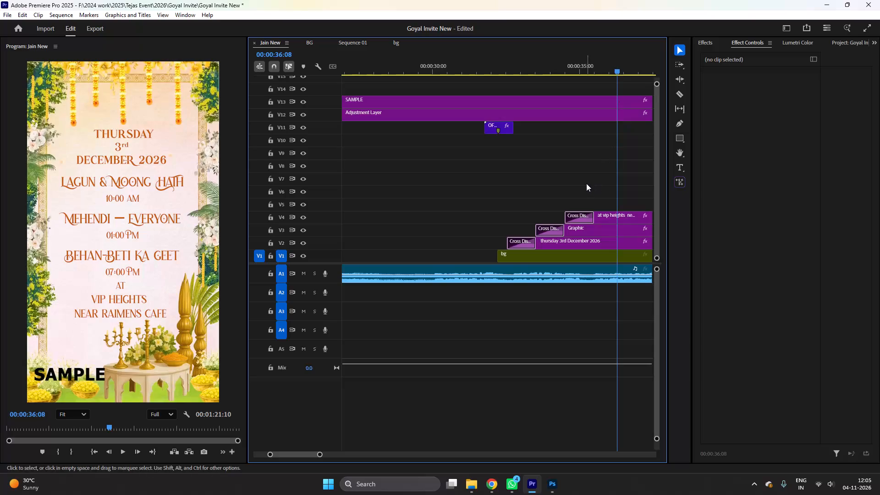
Delete the Thursday 3rd December 2026 page's text clips on V2–V4, its bg clip on V1 and the short V11 clip at its start.
{"action": "left_click_drag", "start_coordinate": [581, 176], "coordinate": [604, 259]}
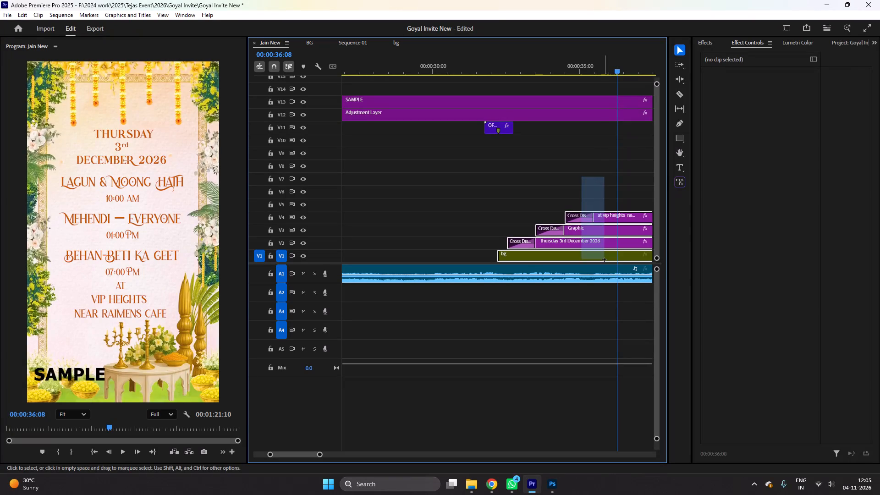
{"action": "left_click_drag", "start_coordinate": [604, 259], "coordinate": [605, 258]}
{"action": "key", "text": "Delete"}
{"action": "left_click", "coordinate": [491, 123]}
{"action": "key", "text": "Delete"}
Delete the short V11 clip above the start of the Joyful Haldi Ceremony page.
{"action": "left_click", "coordinate": [487, 219]}
{"action": "key", "text": "minus"}
{"action": "key", "text": "minus"}
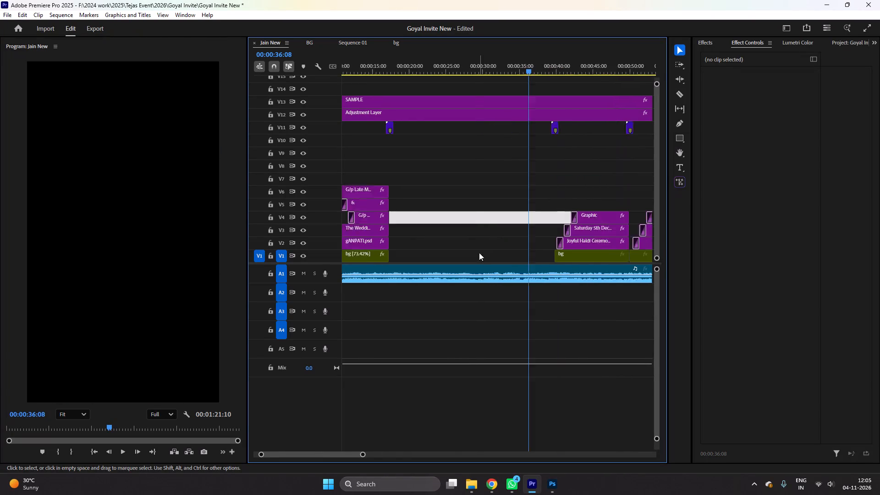
{"action": "key", "text": "minus"}
{"action": "right_click", "coordinate": [459, 256]}
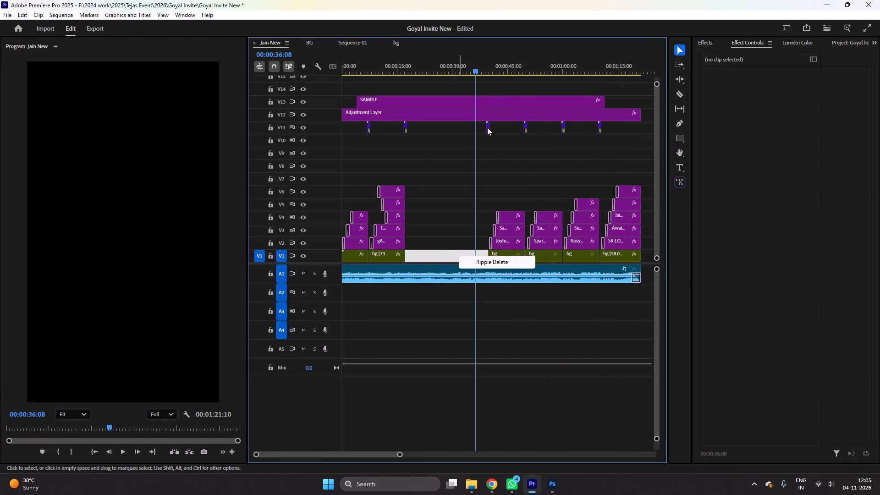
{"action": "left_click", "coordinate": [487, 127]}
{"action": "key", "text": "equal"}
{"action": "key", "text": "Delete"}
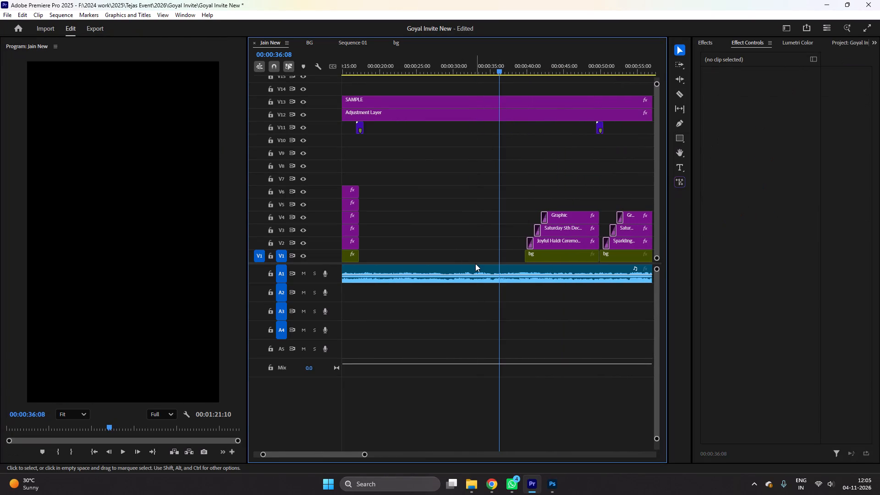
Ripple delete the empty gap before the Joyful Haldi Ceremony page and save the project.
{"action": "right_click", "coordinate": [475, 264]}
{"action": "right_click", "coordinate": [479, 259]}
{"action": "left_click", "coordinate": [496, 262]}
{"action": "key", "text": "ctrl+s"}
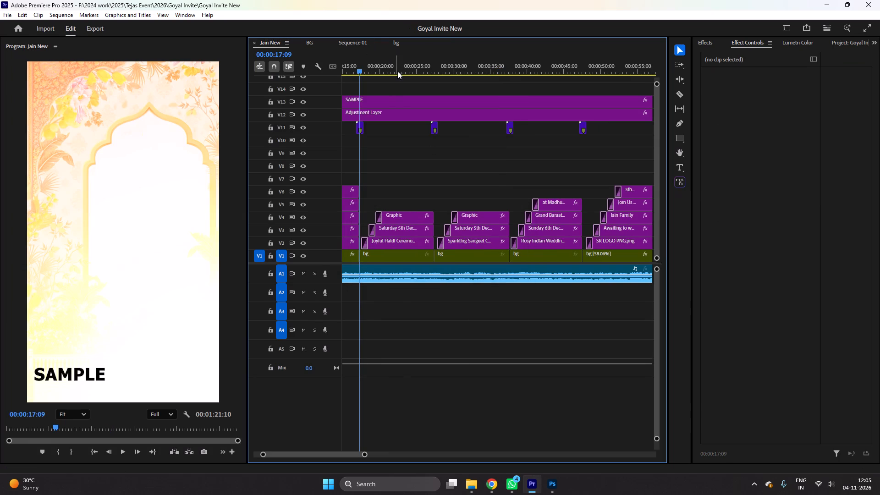
Move the playhead to the Saturday 5th December 2026 Dev Darshan page and save the project.
{"action": "left_click", "coordinate": [397, 69]}
{"action": "key", "text": "ctrl+s"}
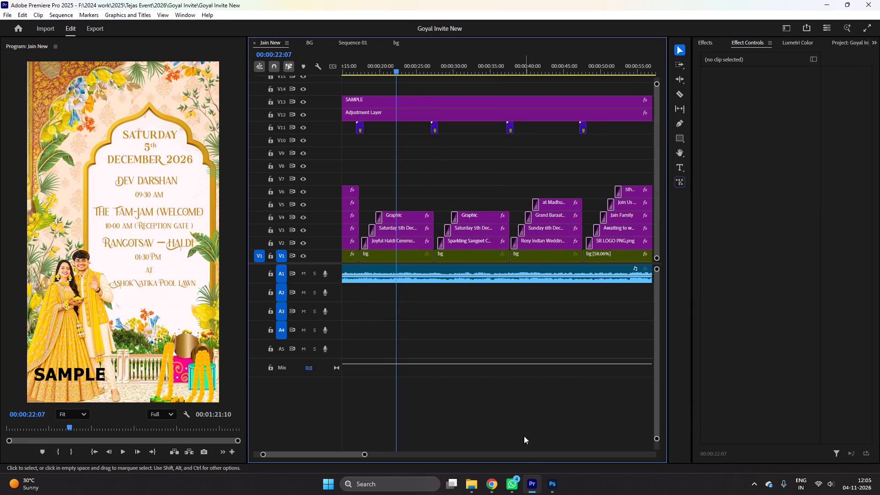
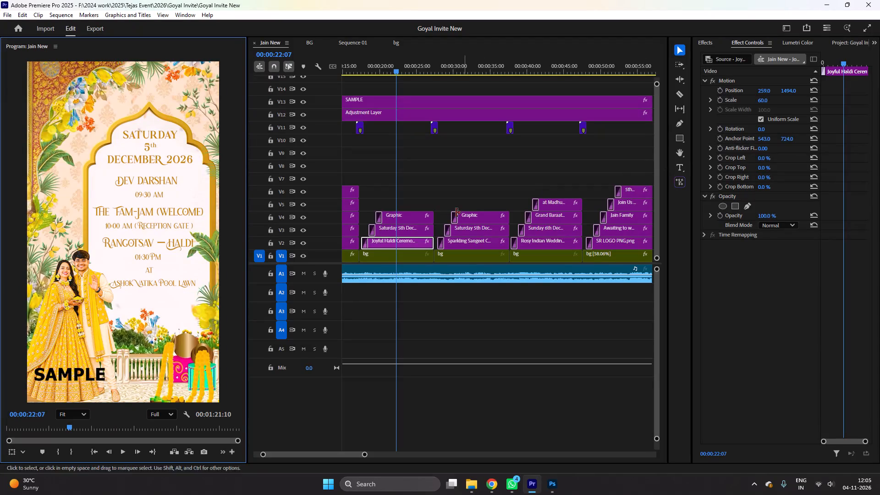
Delete the Dev Darshan and 09:30 AM lines from the V4 schedule text so it starts with The Tam-Jam (Welcome).
{"action": "left_click", "coordinate": [420, 215]}
{"action": "left_click", "coordinate": [768, 162]}
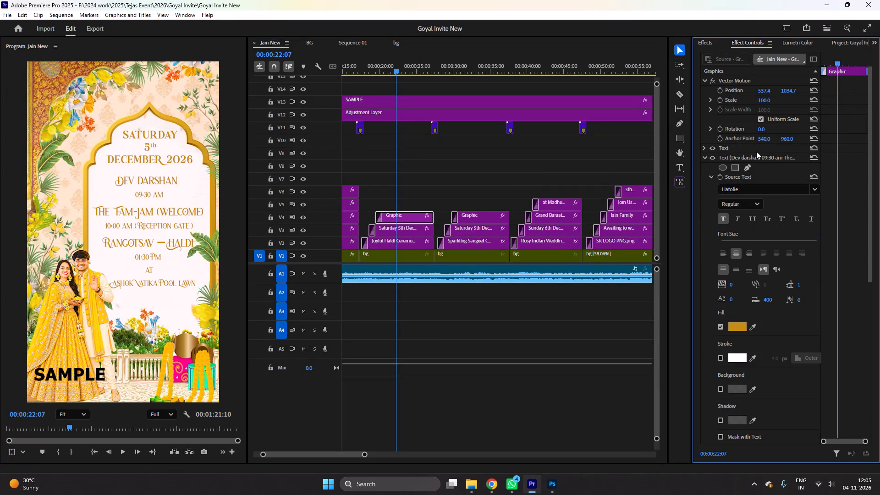
{"action": "left_click", "coordinate": [753, 155]}
{"action": "double_click", "coordinate": [142, 187]}
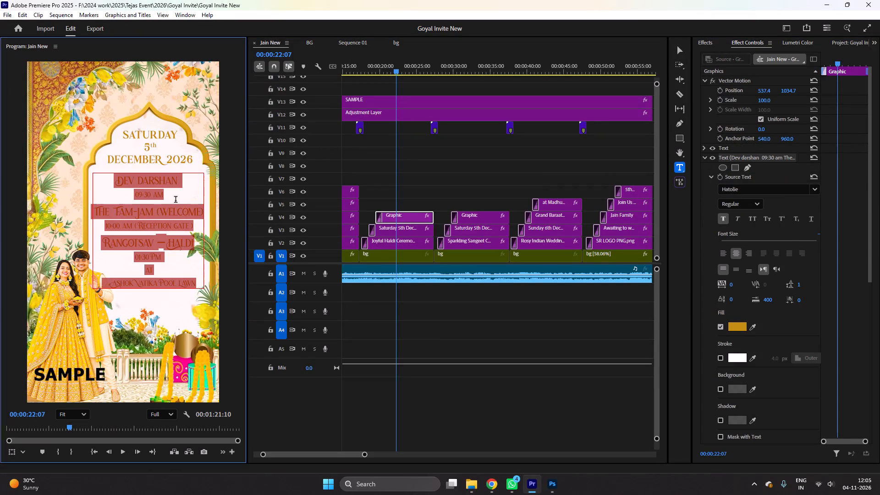
{"action": "left_click", "coordinate": [95, 210]}
{"action": "key", "text": "BackSpace"}
{"action": "key", "text": "BackSpace"}
{"action": "key", "text": "BackSpace"}
{"action": "key", "text": "BackSpace"}
{"action": "key", "text": "BackSpace"}
{"action": "key", "text": "BackSpace"}
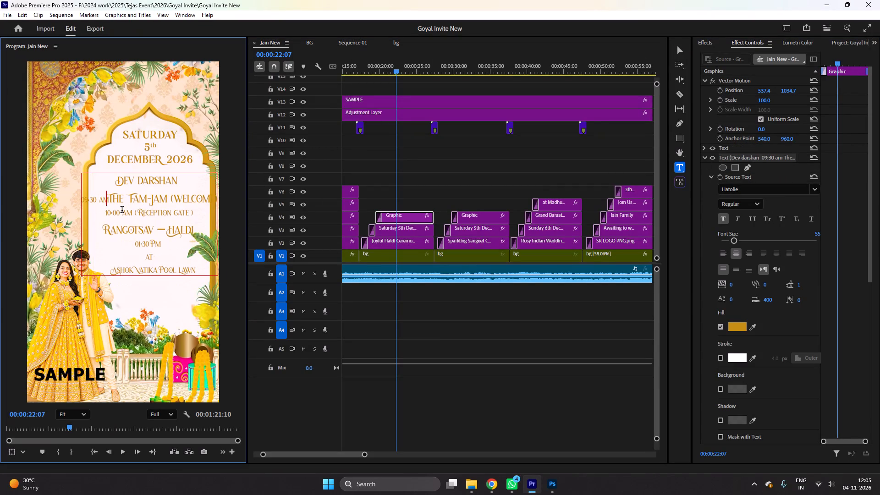
{"action": "key", "text": "BackSpace"}
{"action": "key", "text": "BackSpace"}
{"action": "key", "text": "BackSpace"}
{"action": "key", "text": "BackSpace"}
{"action": "key", "text": "BackSpace"}
{"action": "key", "text": "BackSpace"}
{"action": "key", "text": "BackSpace"}
{"action": "key", "text": "BackSpace"}
{"action": "key", "text": "BackSpace"}
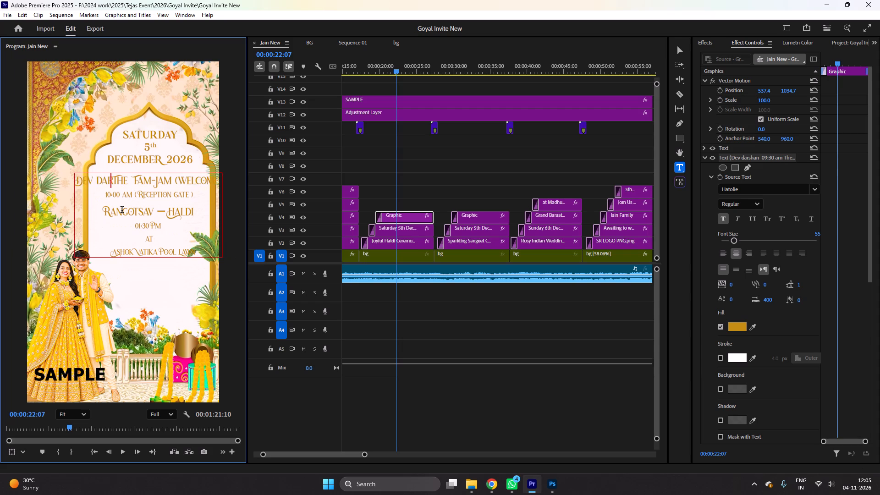
{"action": "key", "text": "BackSpace"}
{"action": "key", "text": "BackSpace"}
{"action": "key", "text": "BackSpace"}
{"action": "key", "text": "BackSpace"}
{"action": "key", "text": "BackSpace"}
{"action": "key", "text": "BackSpace"}
{"action": "key", "text": "BackSpace"}
{"action": "key", "text": "BackSpace"}
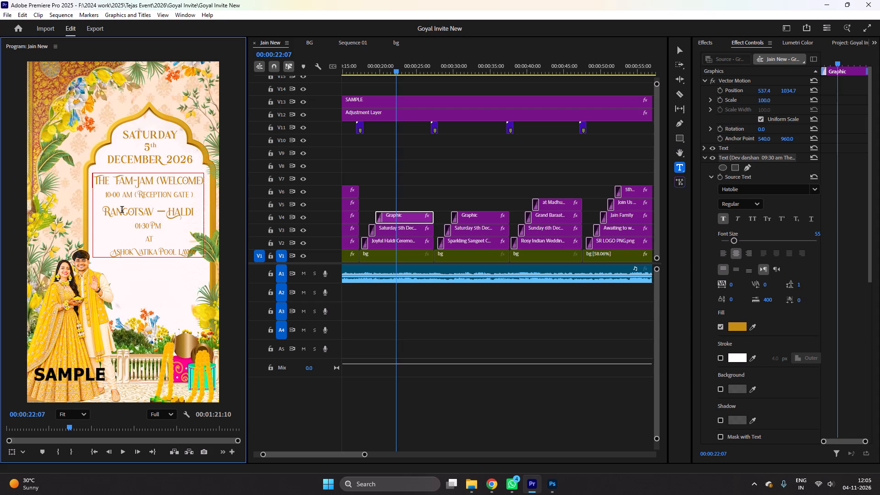
Slightly enlarge the schedule text block and move it a little lower inside the arch.
{"action": "left_click", "coordinate": [682, 49]}
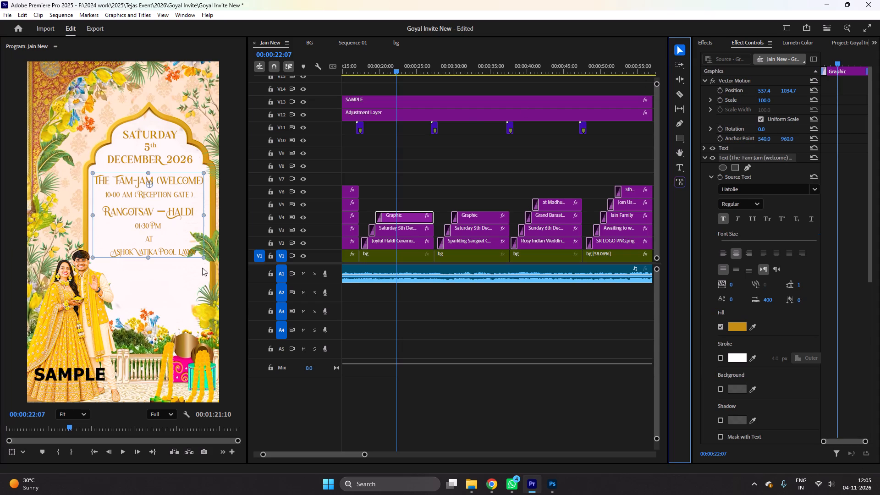
{"action": "left_click_drag", "start_coordinate": [202, 258], "coordinate": [202, 264]}
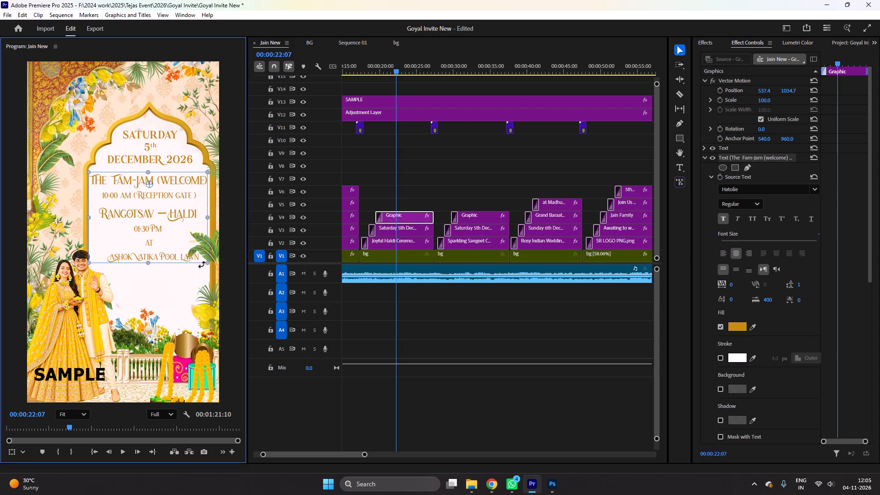
{"action": "left_click_drag", "start_coordinate": [202, 264], "coordinate": [200, 264]}
{"action": "left_click_drag", "start_coordinate": [169, 260], "coordinate": [170, 271]}
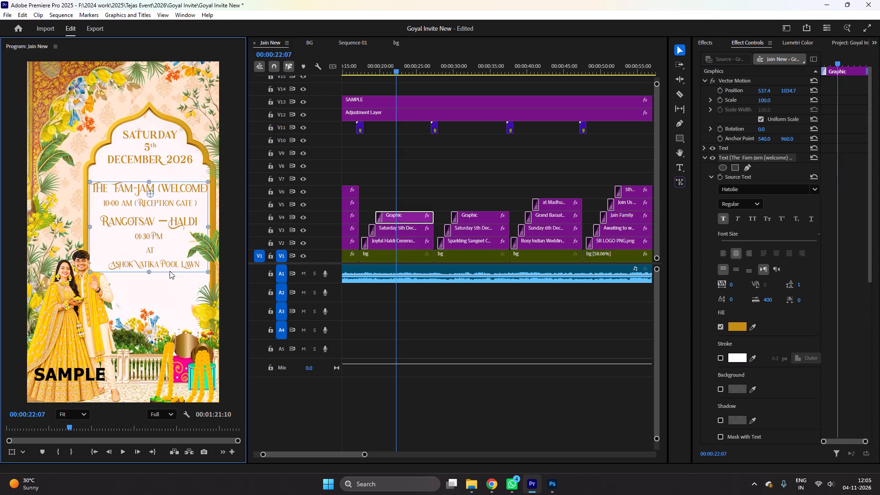
{"action": "left_click_drag", "start_coordinate": [170, 271], "coordinate": [170, 270]}
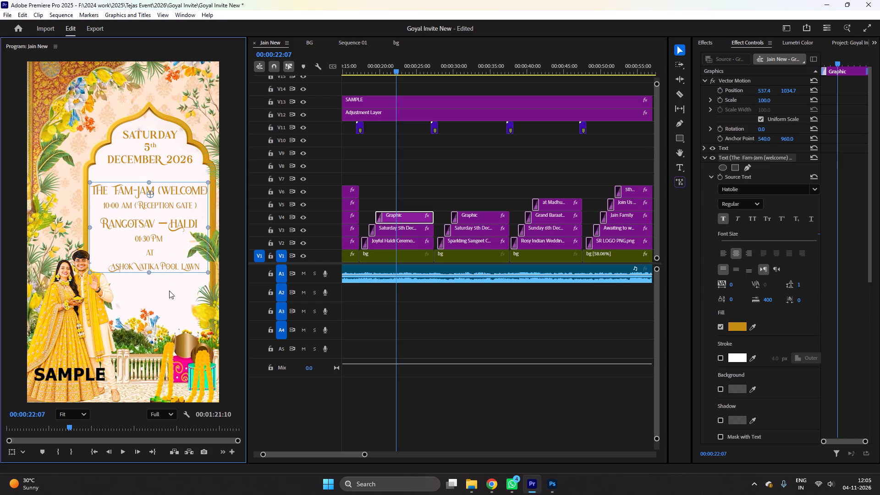
{"action": "left_click", "coordinate": [169, 291]}
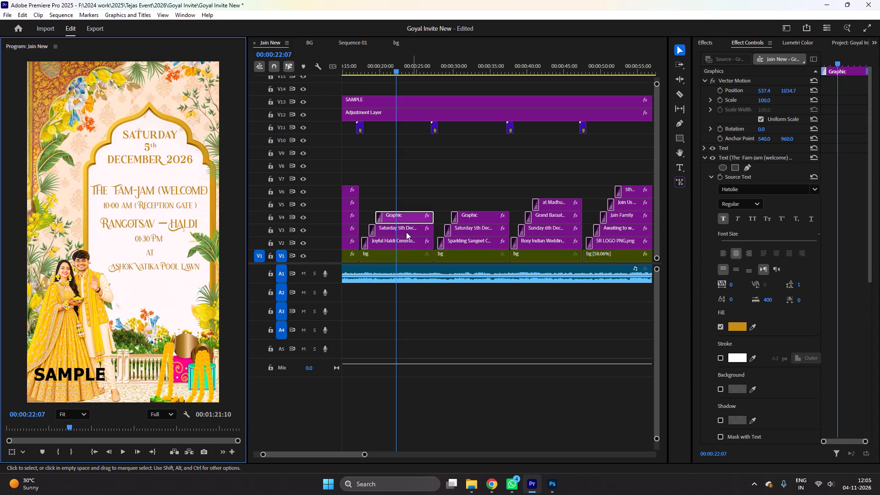
Lower the Saturday 5th December 2026 date text on V3 to a vertical position of 1022 and save the project.
{"action": "left_click", "coordinate": [401, 230]}
{"action": "left_click_drag", "start_coordinate": [783, 90], "coordinate": [786, 90]}
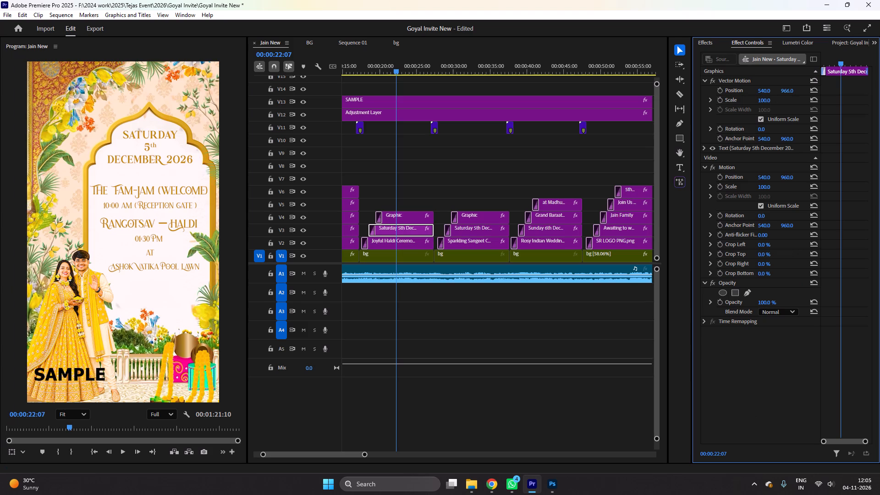
{"action": "left_click_drag", "start_coordinate": [786, 90], "coordinate": [812, 88]}
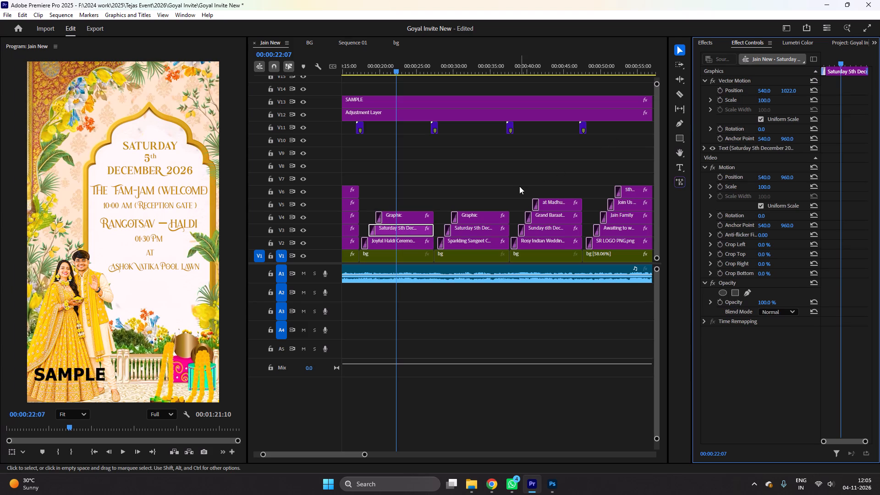
{"action": "key", "text": "ctrl+s"}
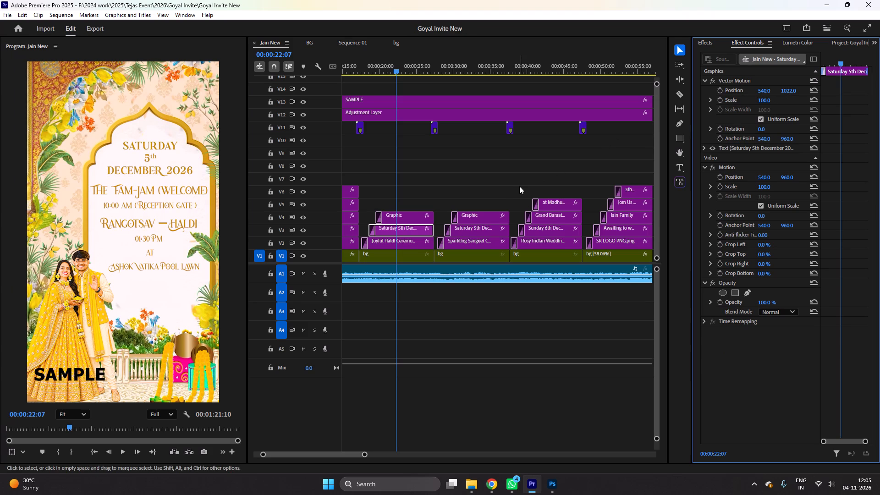
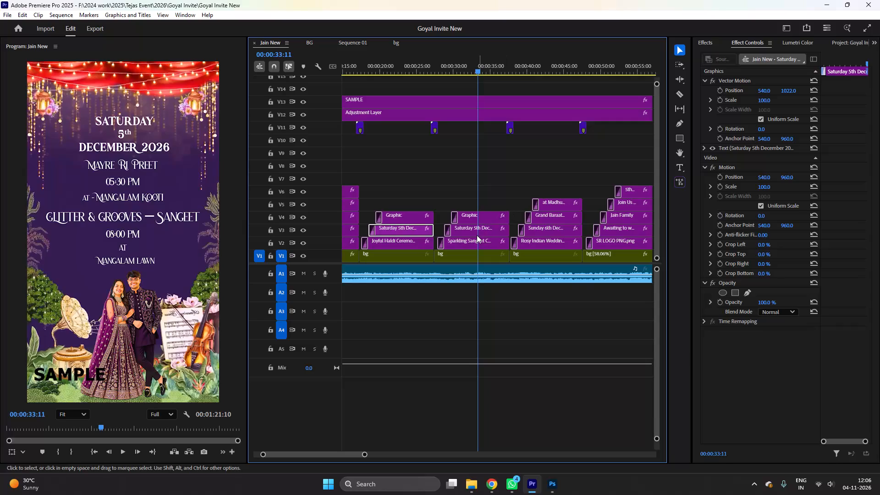
Delete the Mayre Ri Preet, 05:30 PM and Mangalam Kothi lines from the V4 text so it starts with Glitter & Grooves – Sangeet.
{"action": "left_click", "coordinate": [480, 217]}
{"action": "left_click", "coordinate": [761, 155]}
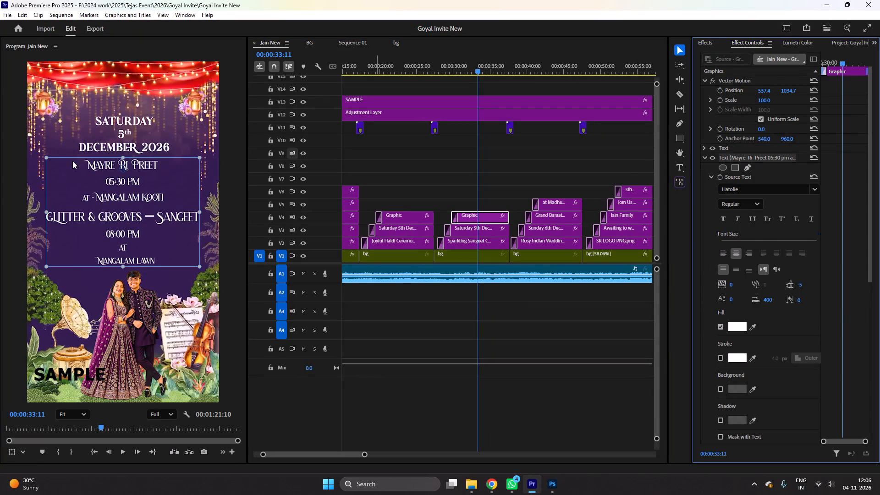
{"action": "double_click", "coordinate": [107, 172]}
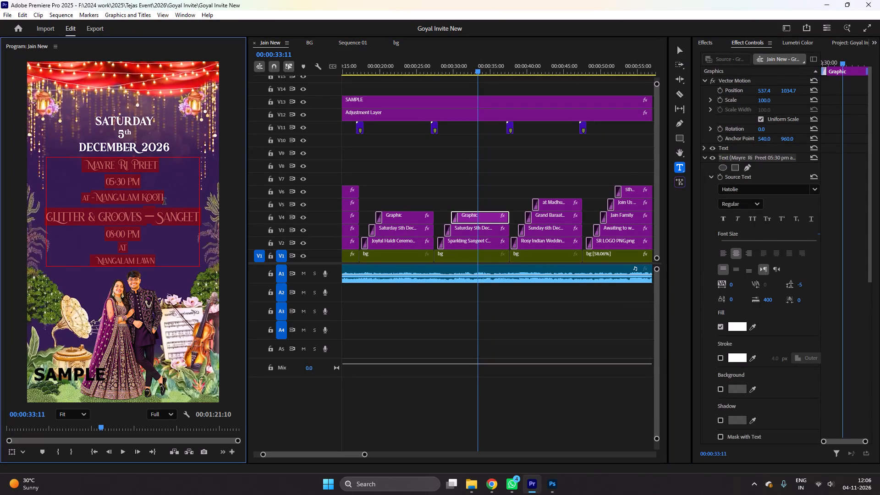
{"action": "left_click_drag", "start_coordinate": [165, 202], "coordinate": [15, 166]}
{"action": "key", "text": "BackSpace"}
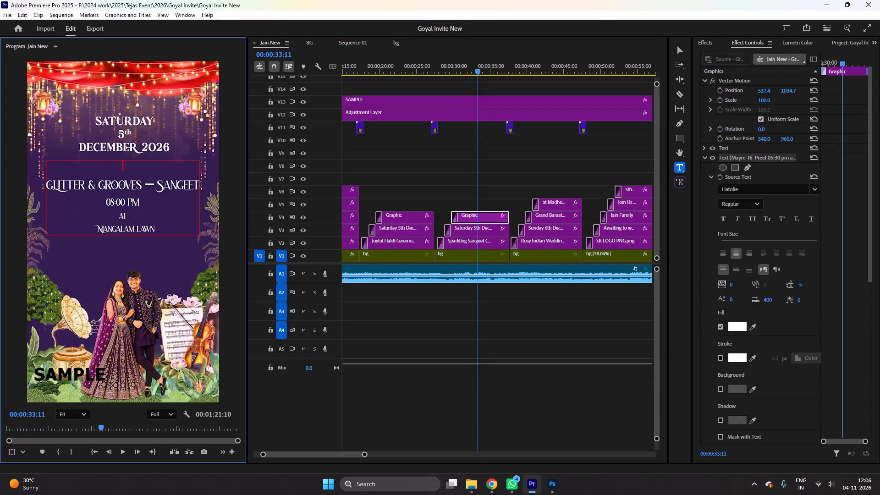
{"action": "left_click", "coordinate": [47, 187]}
{"action": "key", "text": "BackSpace"}
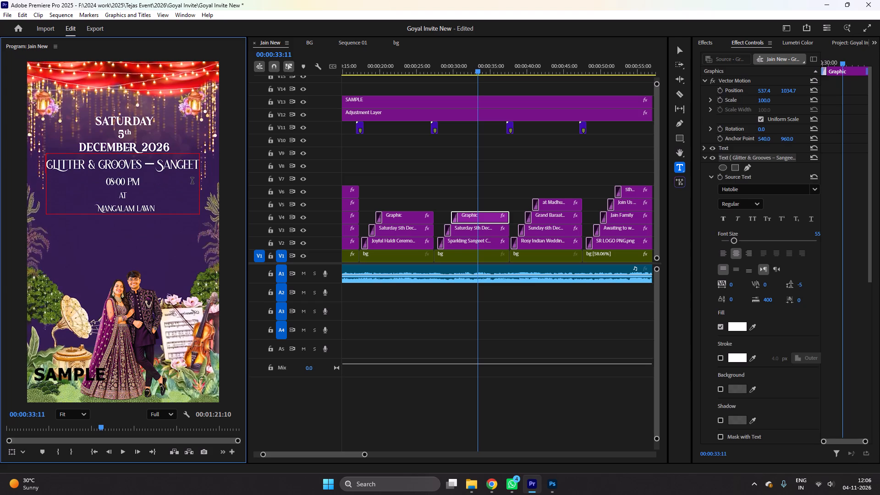
{"action": "left_click", "coordinate": [683, 51]}
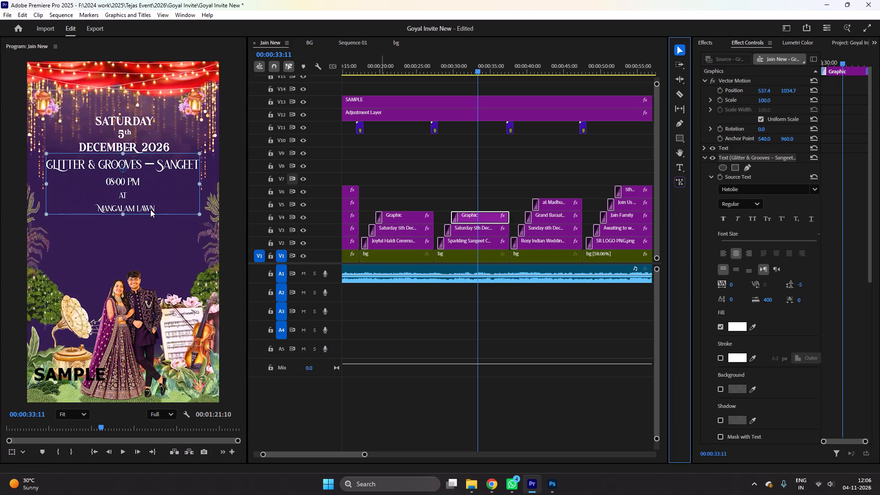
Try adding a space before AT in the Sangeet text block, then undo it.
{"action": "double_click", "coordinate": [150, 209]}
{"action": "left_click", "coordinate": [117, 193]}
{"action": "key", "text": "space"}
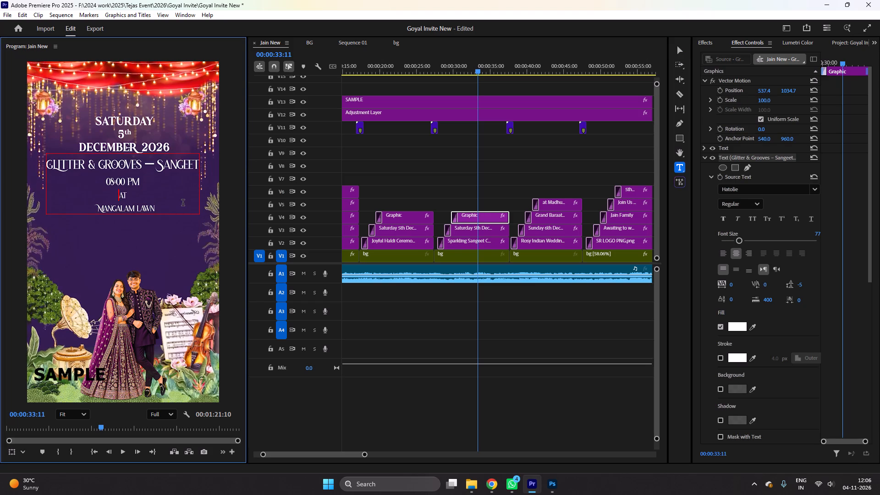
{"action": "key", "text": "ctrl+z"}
Move the Glitter & Grooves – Sangeet text block lower, leaving a clear gap beneath the date text.
{"action": "left_click", "coordinate": [680, 48]}
{"action": "left_click_drag", "start_coordinate": [159, 190], "coordinate": [160, 217]}
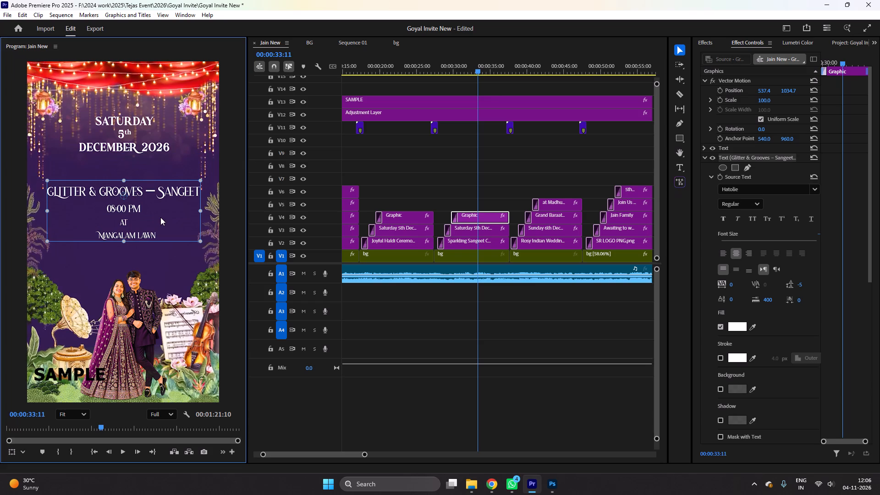
{"action": "left_click_drag", "start_coordinate": [160, 217], "coordinate": [160, 220]}
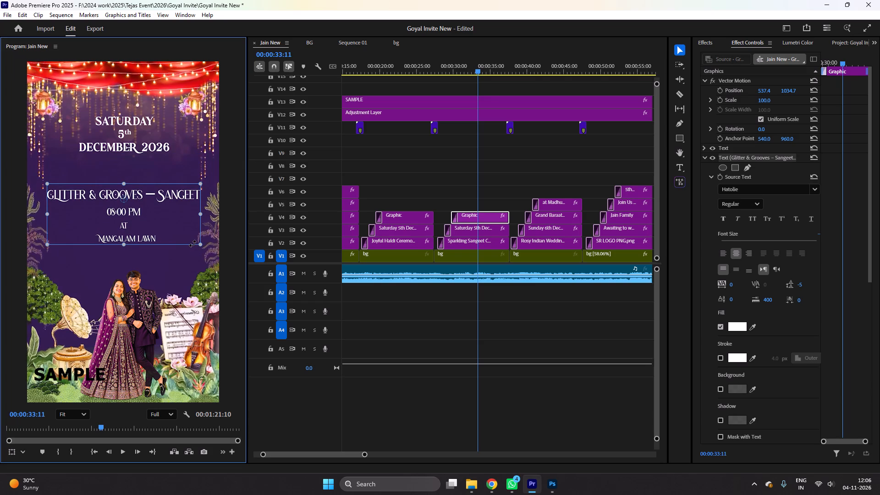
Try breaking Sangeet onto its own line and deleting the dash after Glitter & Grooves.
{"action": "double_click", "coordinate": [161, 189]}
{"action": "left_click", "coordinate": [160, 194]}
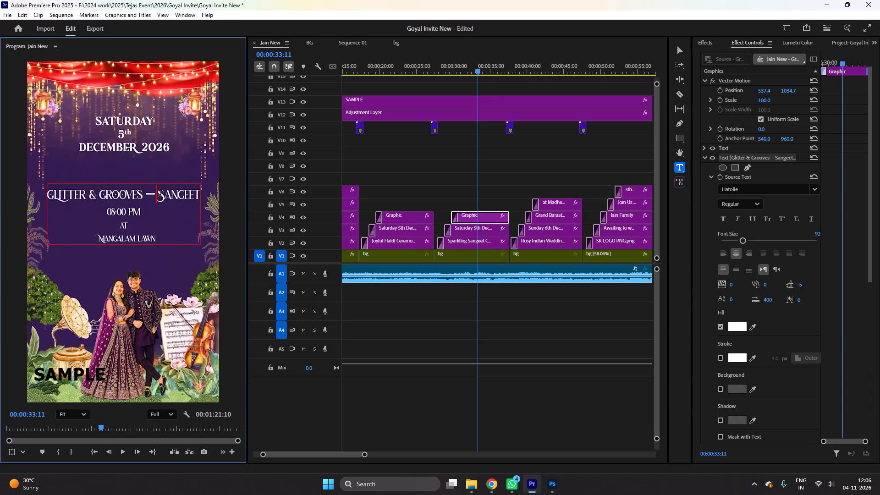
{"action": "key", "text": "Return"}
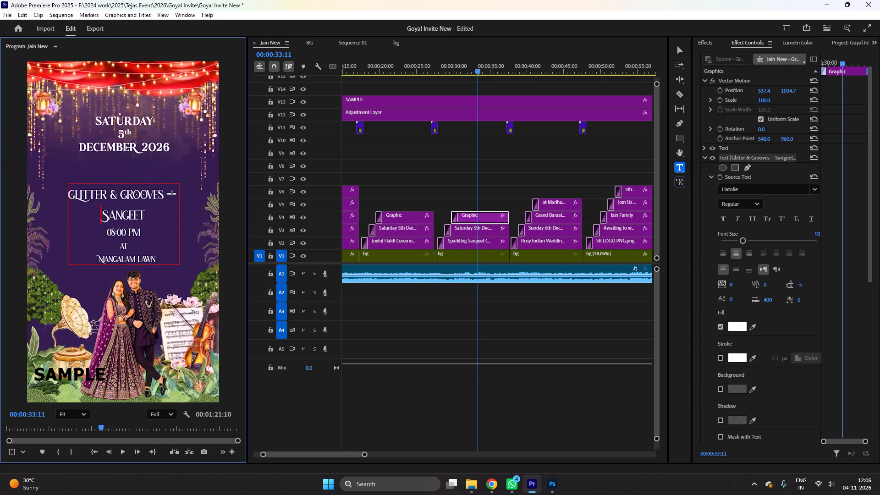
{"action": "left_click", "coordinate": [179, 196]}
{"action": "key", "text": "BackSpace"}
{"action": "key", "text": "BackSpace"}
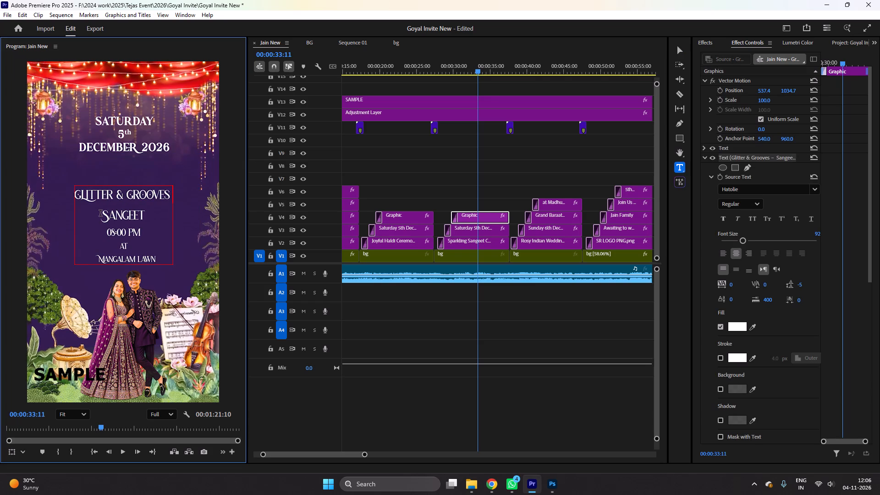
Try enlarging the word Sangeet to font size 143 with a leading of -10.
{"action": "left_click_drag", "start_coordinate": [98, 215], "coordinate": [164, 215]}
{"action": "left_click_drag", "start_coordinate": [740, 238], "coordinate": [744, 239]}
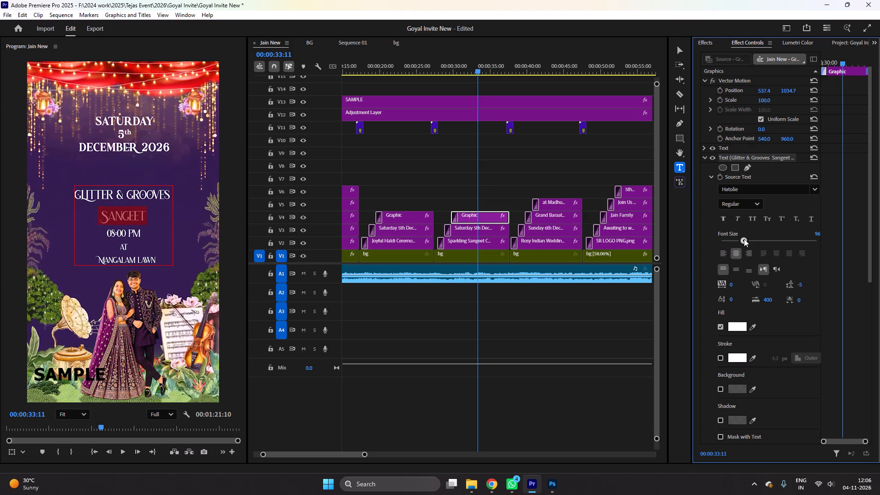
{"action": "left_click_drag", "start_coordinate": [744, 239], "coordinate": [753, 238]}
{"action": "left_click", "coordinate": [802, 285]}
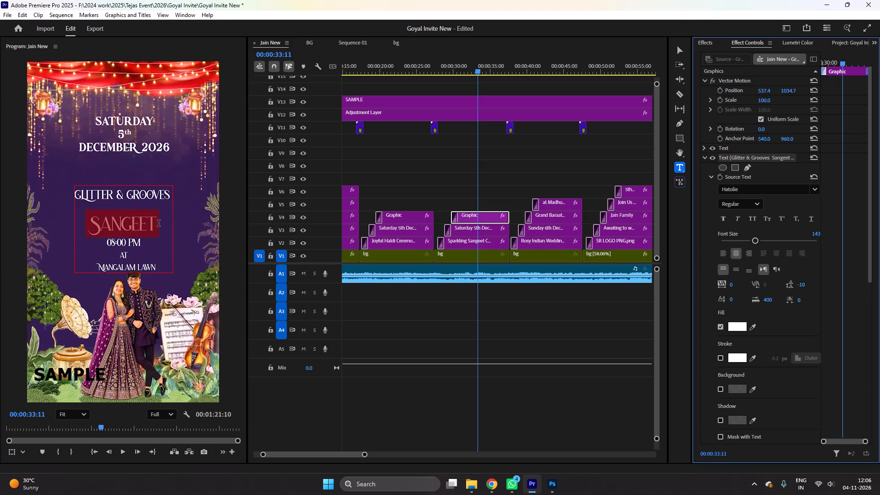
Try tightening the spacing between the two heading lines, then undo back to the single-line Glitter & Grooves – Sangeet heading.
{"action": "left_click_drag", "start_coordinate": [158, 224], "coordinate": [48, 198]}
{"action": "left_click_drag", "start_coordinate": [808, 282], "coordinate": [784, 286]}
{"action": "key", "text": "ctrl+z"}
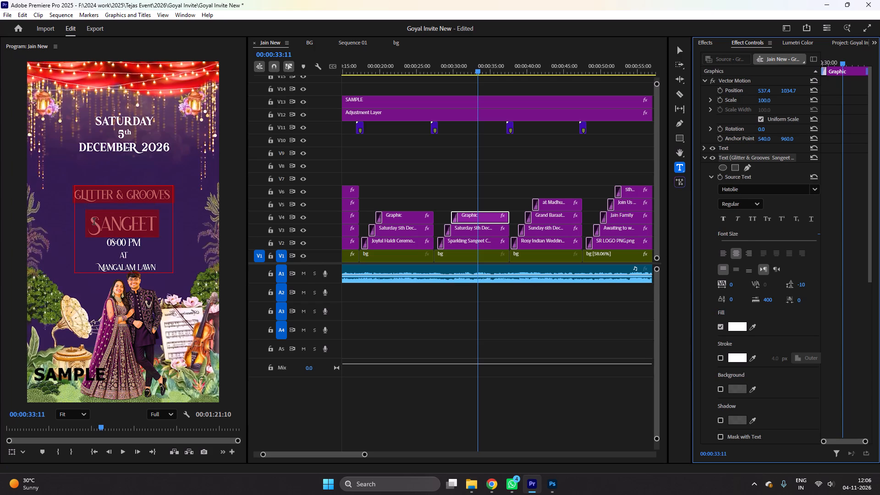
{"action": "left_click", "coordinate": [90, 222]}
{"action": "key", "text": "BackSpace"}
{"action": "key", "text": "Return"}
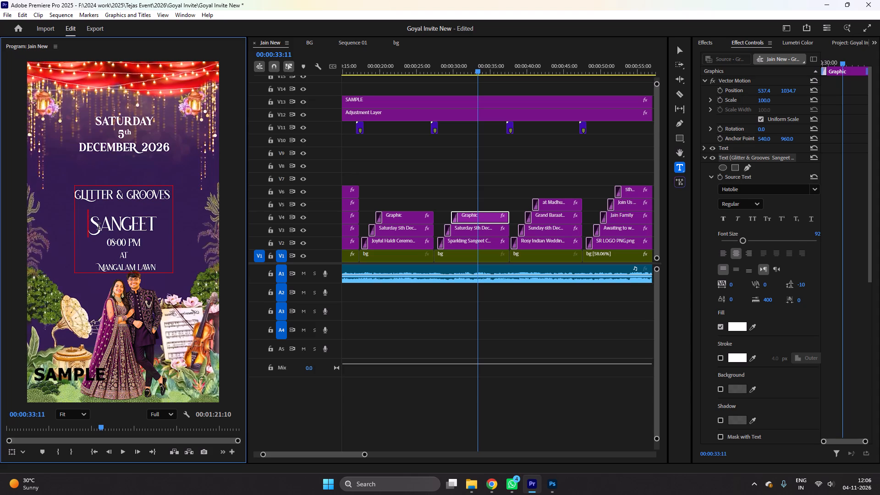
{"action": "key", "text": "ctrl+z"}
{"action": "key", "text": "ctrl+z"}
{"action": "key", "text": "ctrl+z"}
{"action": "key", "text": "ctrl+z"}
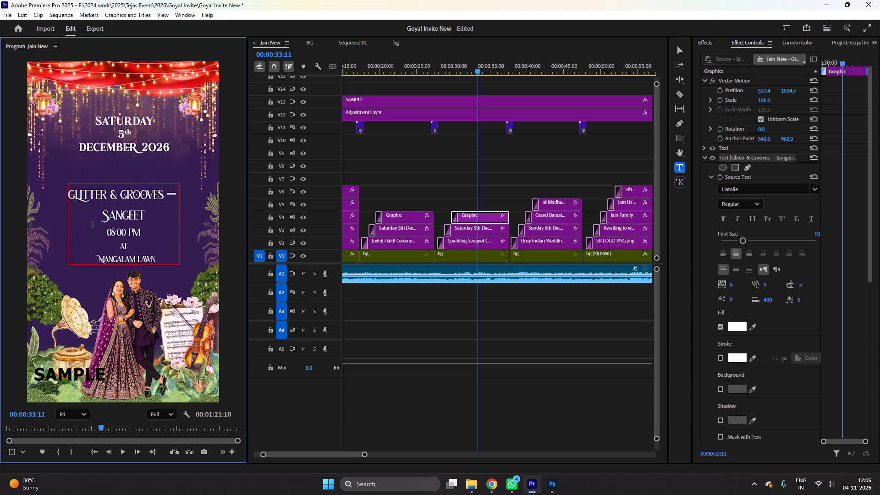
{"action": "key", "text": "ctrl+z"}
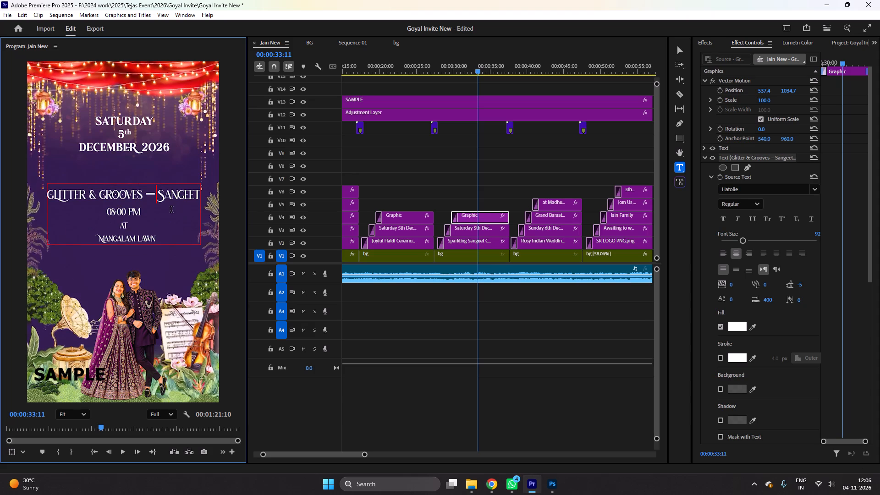
Replace the dash in the Glitter & Grooves – Sangeet heading with a line break before Sangeet.
{"action": "key", "text": "BackSpace"}
{"action": "key", "text": "BackSpace"}
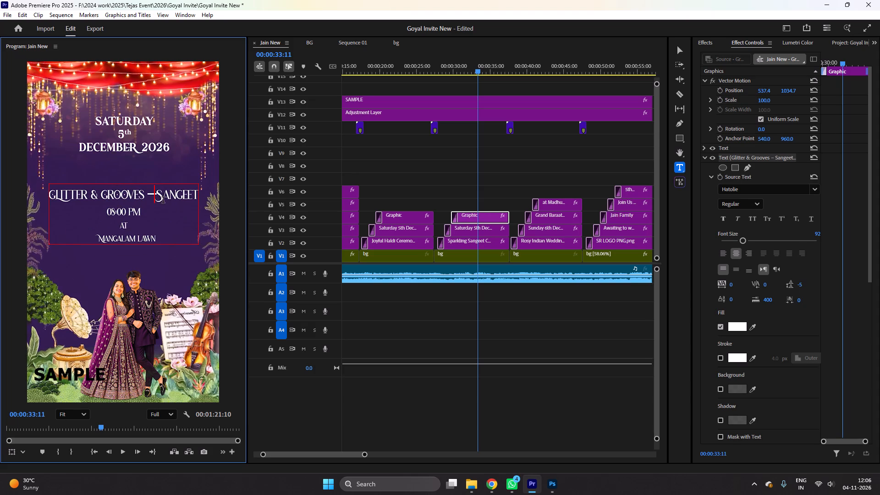
{"action": "key", "text": "Return"}
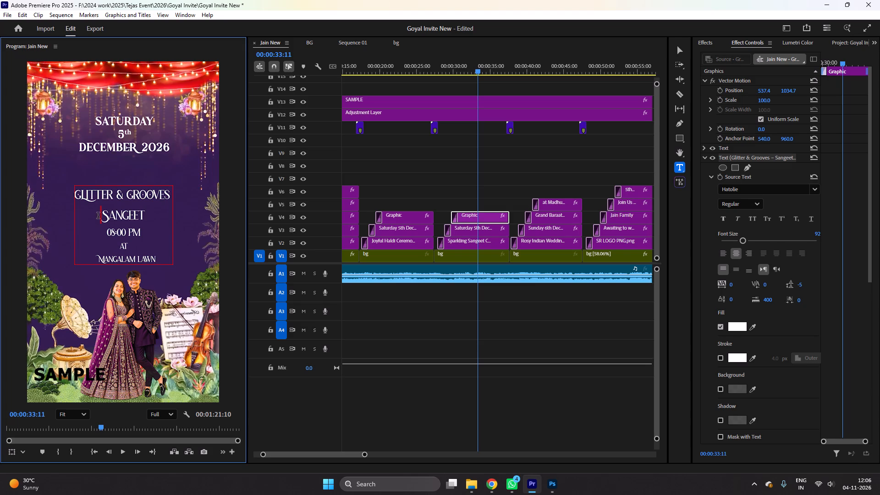
Set the font size of the word Sangeet to 101.
{"action": "left_click_drag", "start_coordinate": [101, 216], "coordinate": [161, 215]}
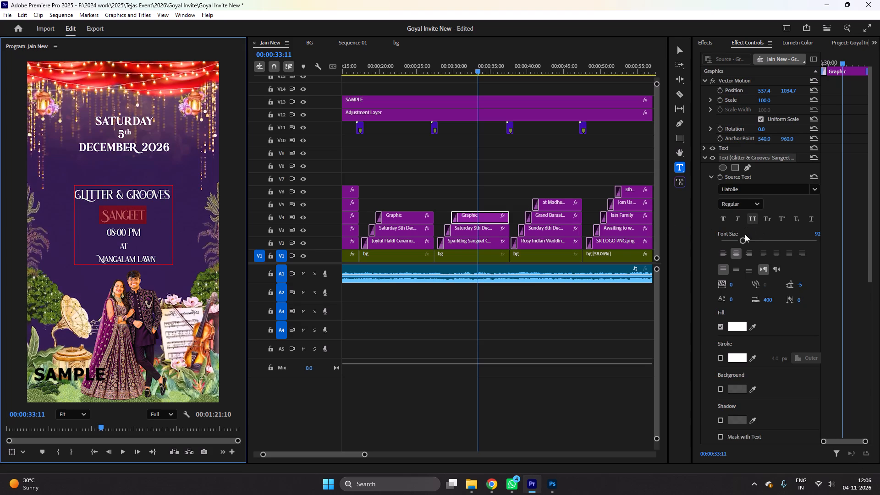
{"action": "left_click", "coordinate": [742, 238]}
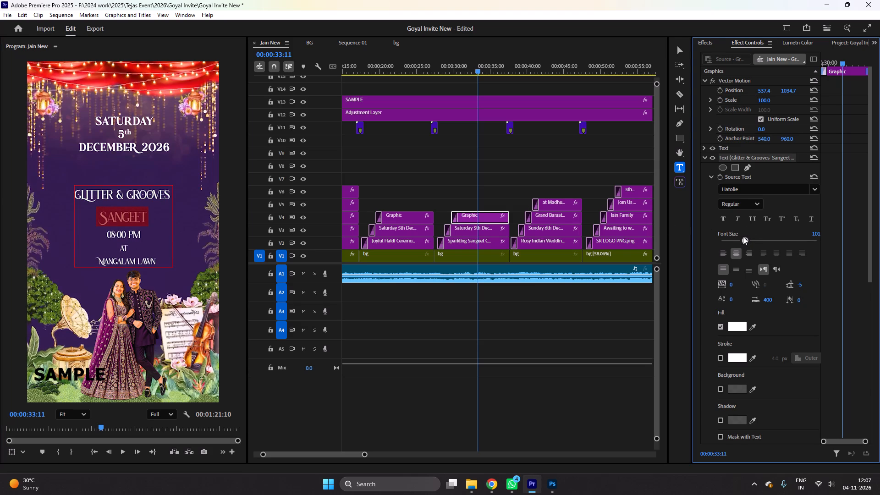
Move the Glitter & Grooves text block slightly up on the page.
{"action": "left_click", "coordinate": [683, 51]}
{"action": "left_click_drag", "start_coordinate": [132, 247], "coordinate": [128, 237]}
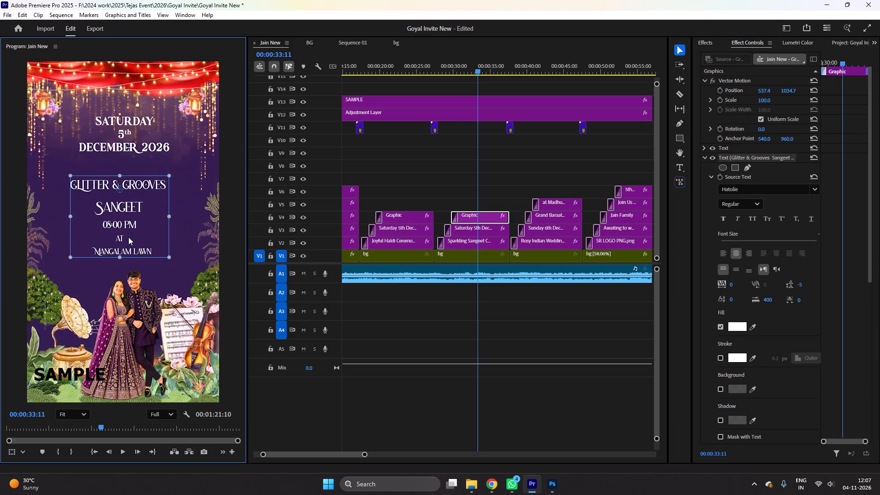
{"action": "left_click_drag", "start_coordinate": [128, 237], "coordinate": [130, 236]}
Move the Saturday 5th December 2026 date text on V3 down so it sits just above Glitter & Grooves.
{"action": "left_click", "coordinate": [472, 231]}
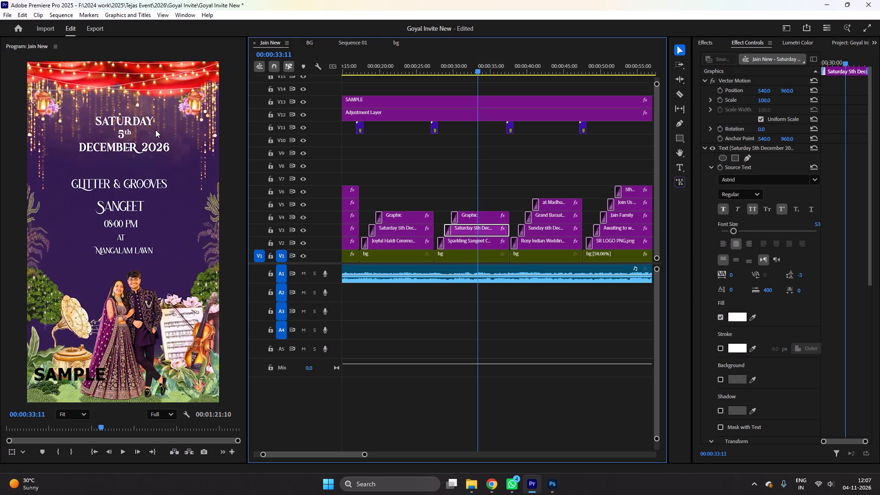
{"action": "left_click", "coordinate": [136, 136]}
{"action": "left_click_drag", "start_coordinate": [136, 149], "coordinate": [135, 165]}
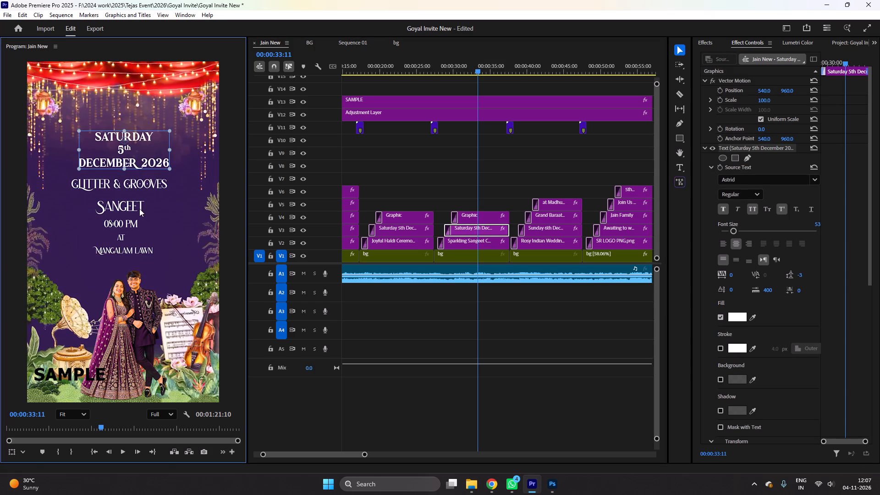
{"action": "left_click", "coordinate": [139, 209]}
Remove the trailing space after Glitter & Grooves in the V4 text so the line centres properly.
{"action": "left_click", "coordinate": [488, 220]}
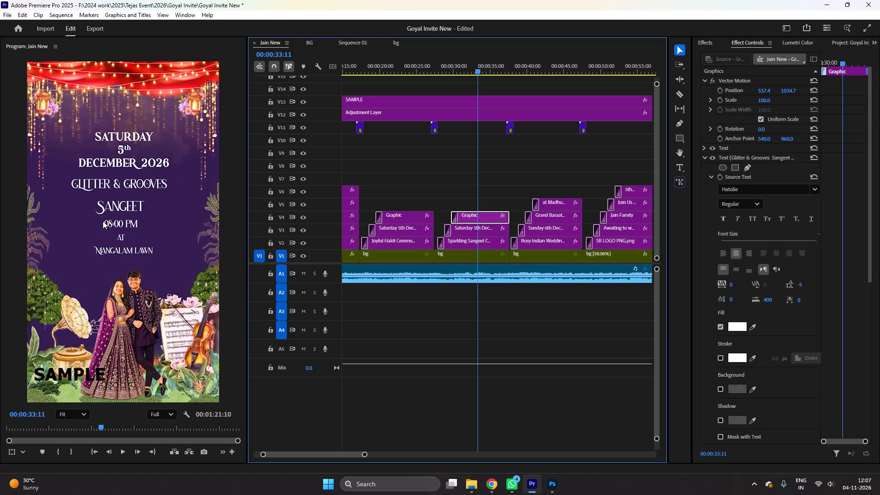
{"action": "left_click", "coordinate": [103, 221]}
{"action": "double_click", "coordinate": [118, 214]}
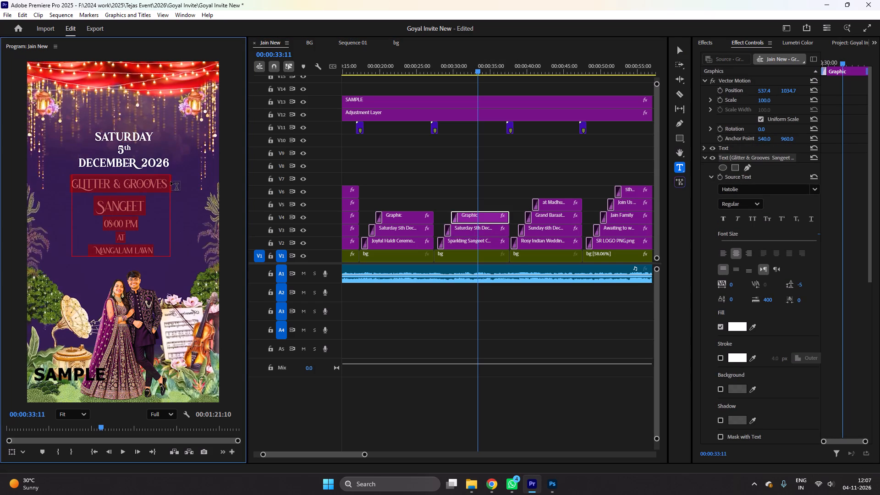
{"action": "left_click", "coordinate": [168, 181]}
{"action": "key", "text": "Right"}
{"action": "key", "text": "BackSpace"}
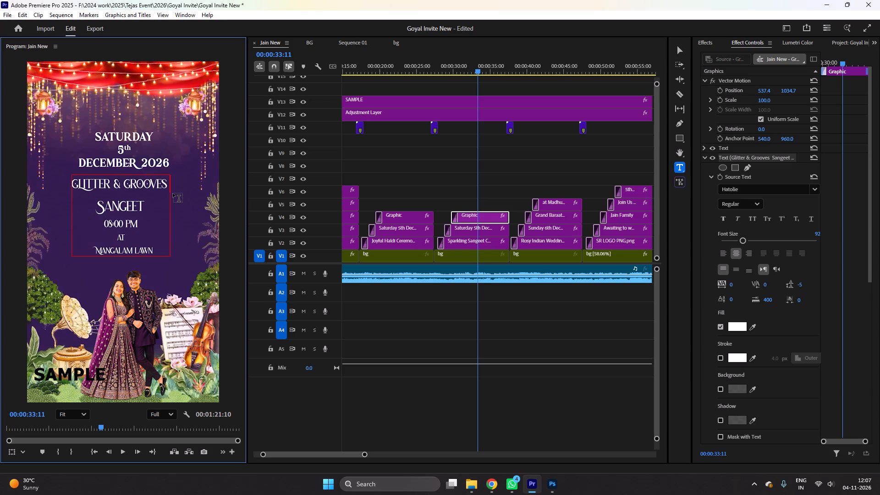
Slightly enlarge the Glitter & Grooves text block and save the project.
{"action": "left_click", "coordinate": [677, 51]}
{"action": "left_click_drag", "start_coordinate": [167, 255], "coordinate": [170, 259]}
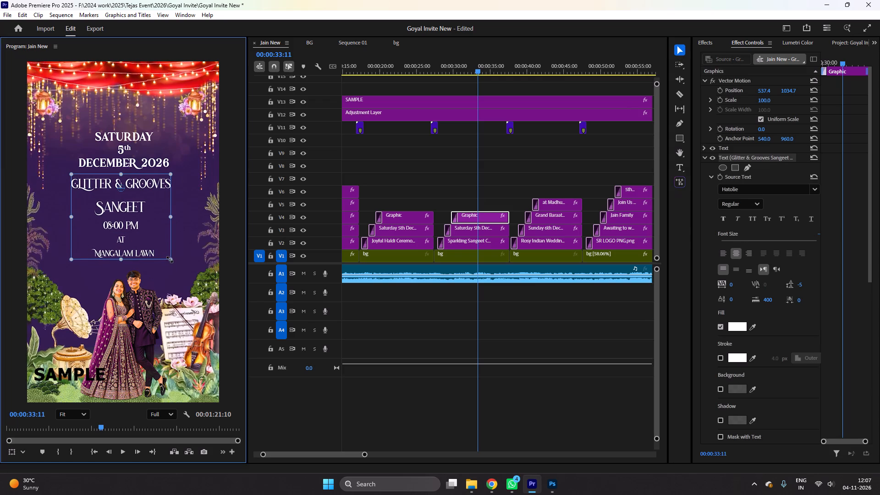
{"action": "left_click_drag", "start_coordinate": [170, 259], "coordinate": [170, 260]}
{"action": "left_click", "coordinate": [157, 249]}
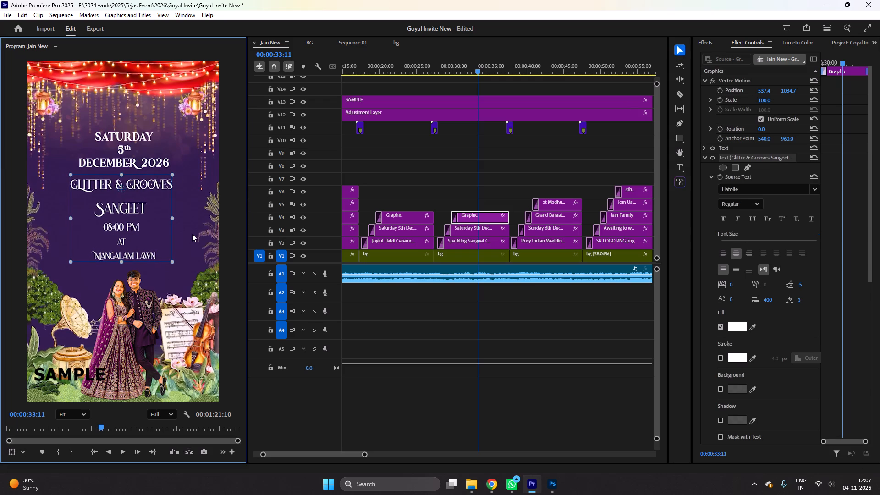
{"action": "left_click", "coordinate": [192, 233]}
{"action": "key", "text": "ctrl+s"}
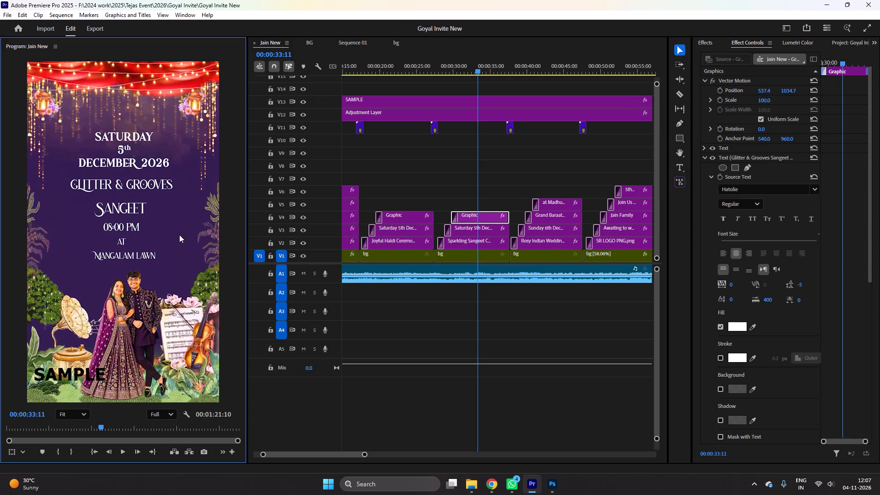
Insert a space before Sangeet to adjust the centring of its line.
{"action": "left_click", "coordinate": [116, 225]}
{"action": "double_click", "coordinate": [98, 226]}
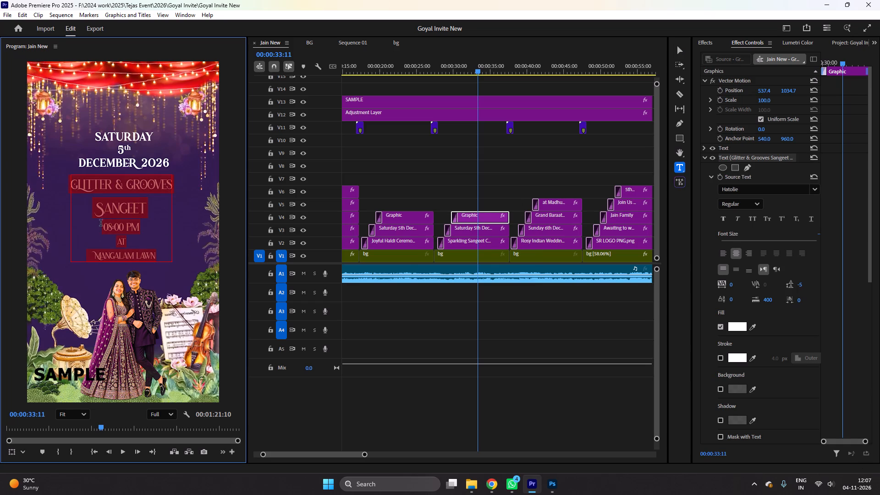
{"action": "left_click", "coordinate": [92, 207]}
{"action": "key", "text": "space"}
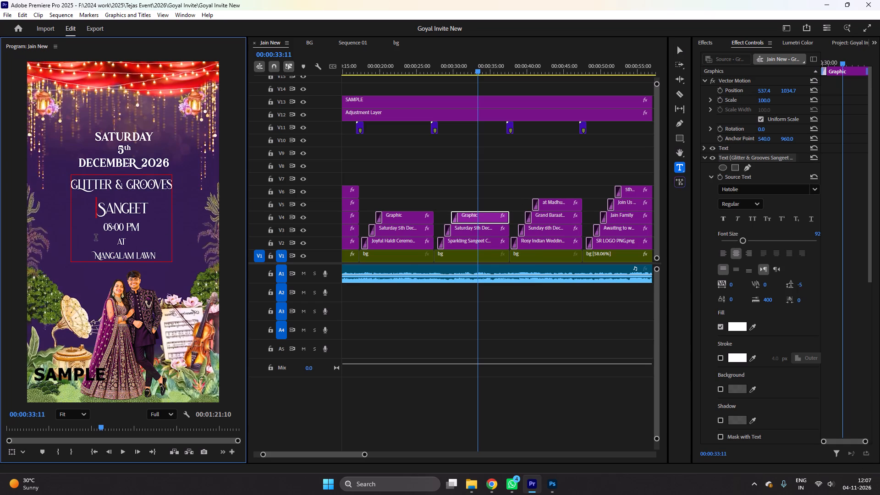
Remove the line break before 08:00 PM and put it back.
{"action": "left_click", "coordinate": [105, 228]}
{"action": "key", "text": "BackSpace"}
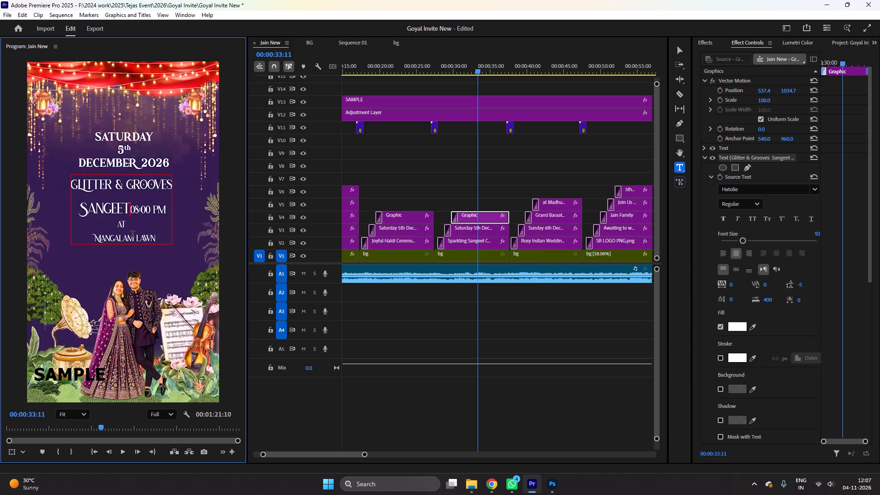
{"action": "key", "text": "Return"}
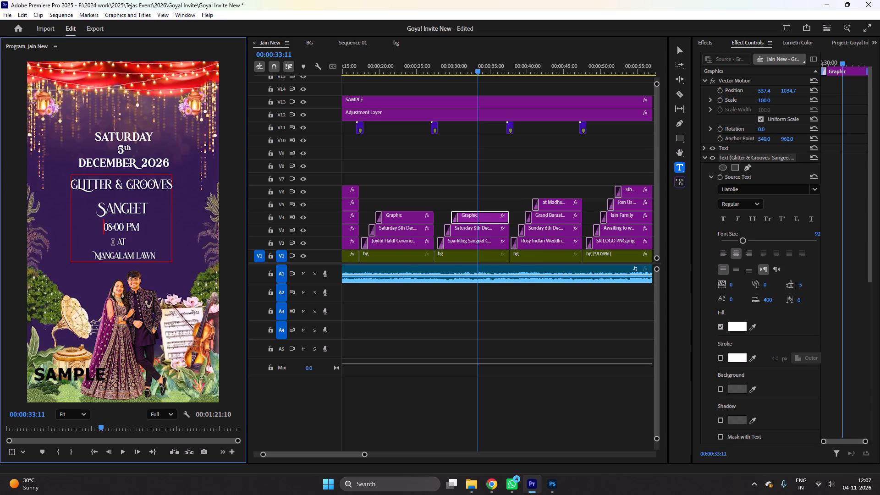
Deselect the Sangeet text and save the project.
{"action": "left_click", "coordinate": [511, 175]}
{"action": "key", "text": "ctrl+s"}
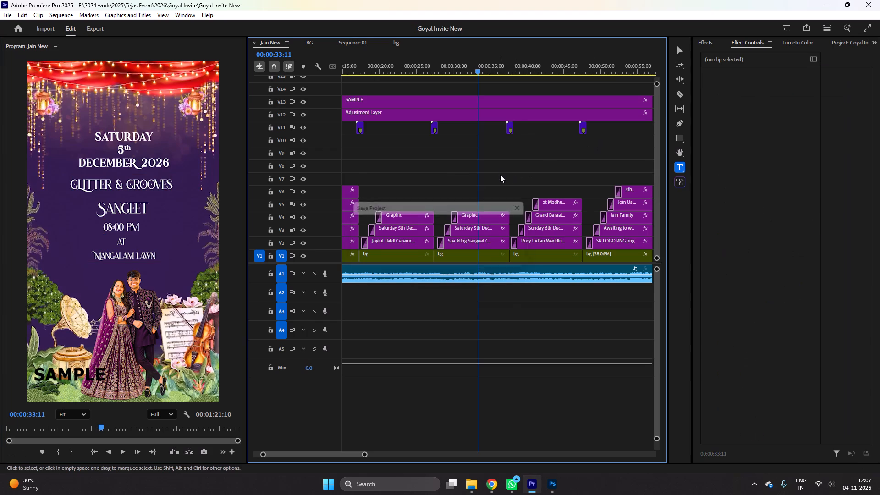
Play back the end of the Sangeet page to check its layout.
{"action": "key", "text": "ctrl+space"}
{"action": "scroll", "coordinate": [499, 175], "scroll_direction": "down", "scroll_amount": 4}
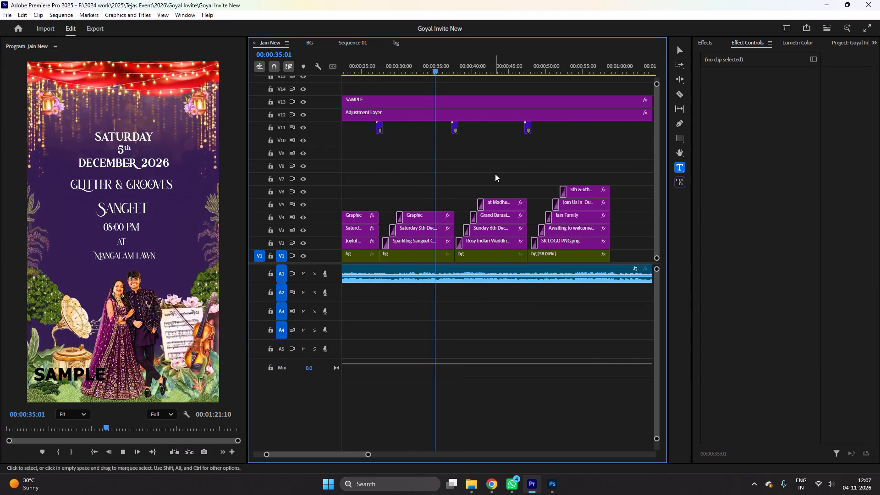
{"action": "key", "text": "space"}
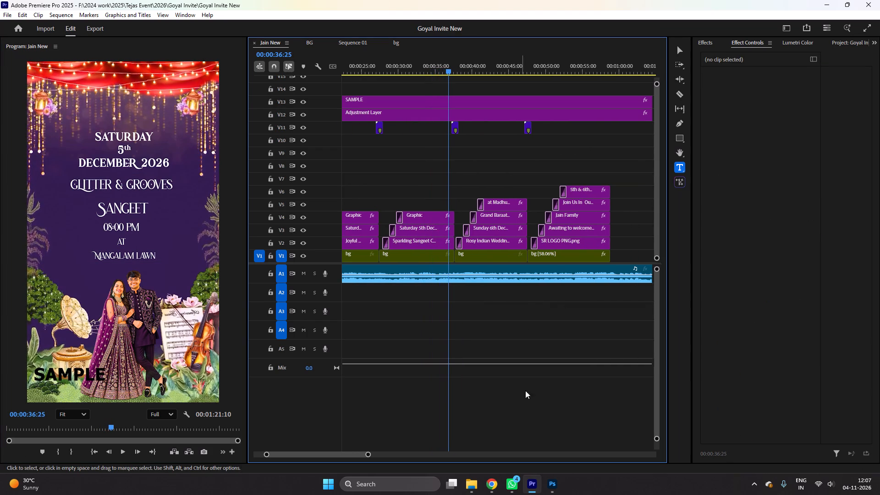
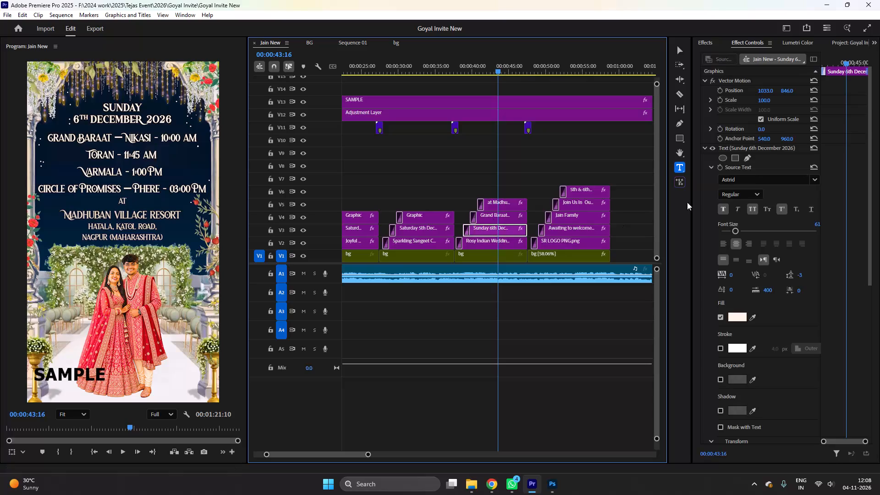
Replace the word Toran in the Sunday wedding page's event schedule with the copied text BARAT SWAGATAM.
{"action": "left_click", "coordinate": [515, 216]}
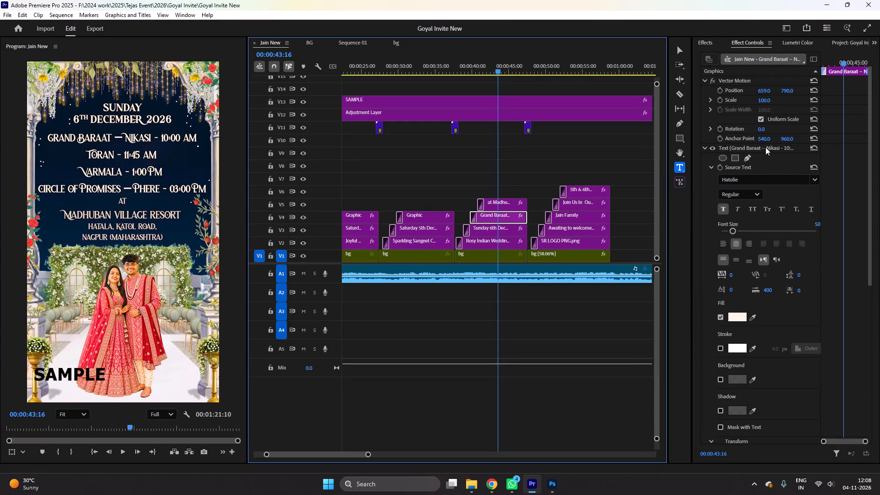
{"action": "left_click", "coordinate": [765, 147]}
{"action": "left_click_drag", "start_coordinate": [114, 155], "coordinate": [75, 155]}
{"action": "key", "text": "ctrl+v"}
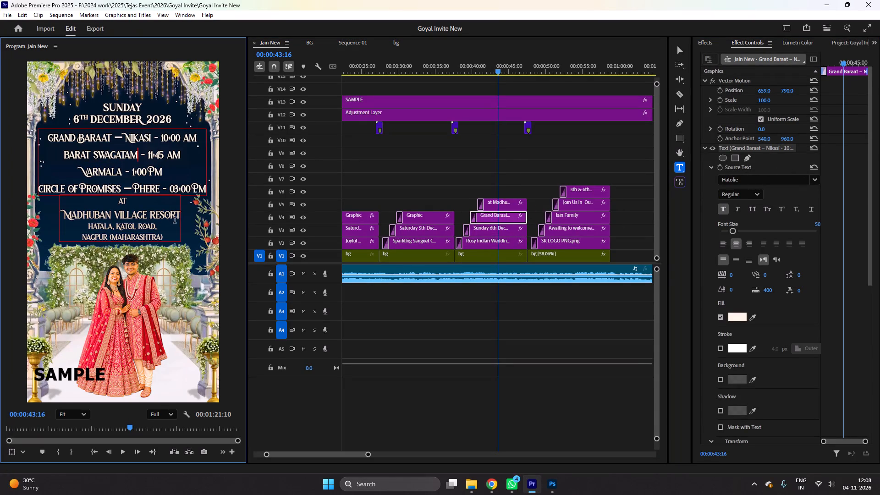
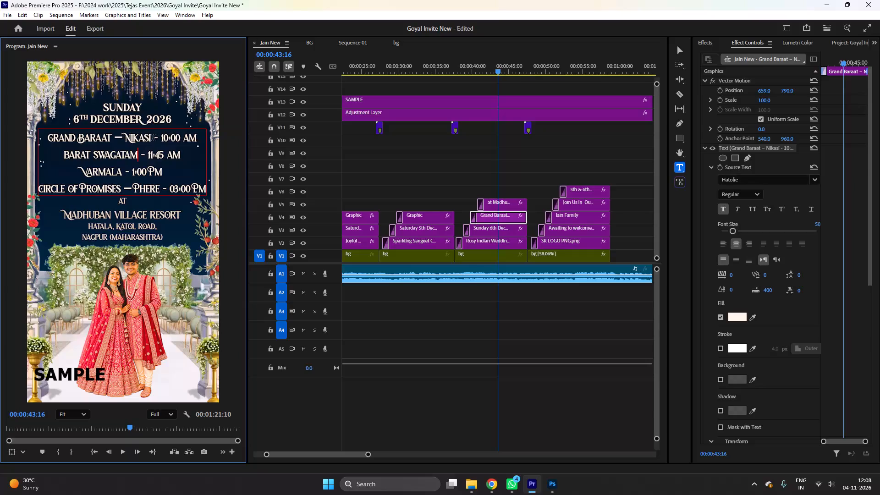
Change the Grand Baraat – Nikasi line to the copied name MAYRA with the time 08:00 AM, and save the project.
{"action": "left_click_drag", "start_coordinate": [153, 138], "coordinate": [24, 138]}
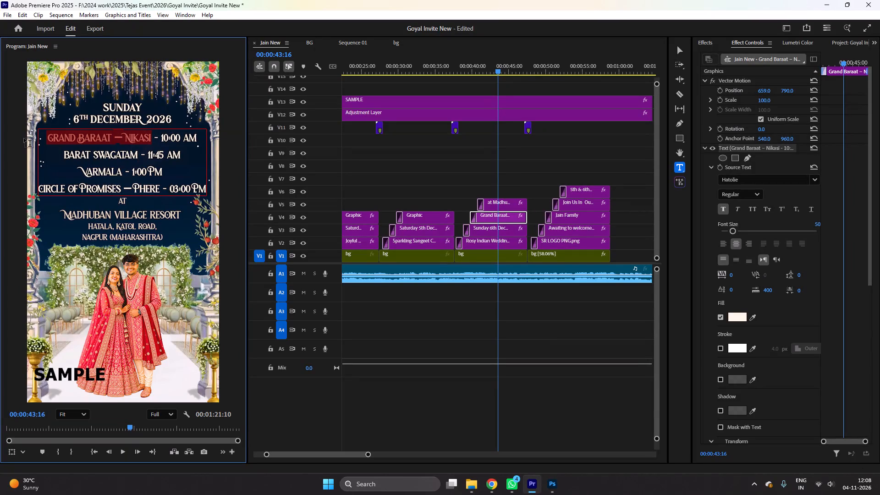
{"action": "key", "text": "ctrl+v"}
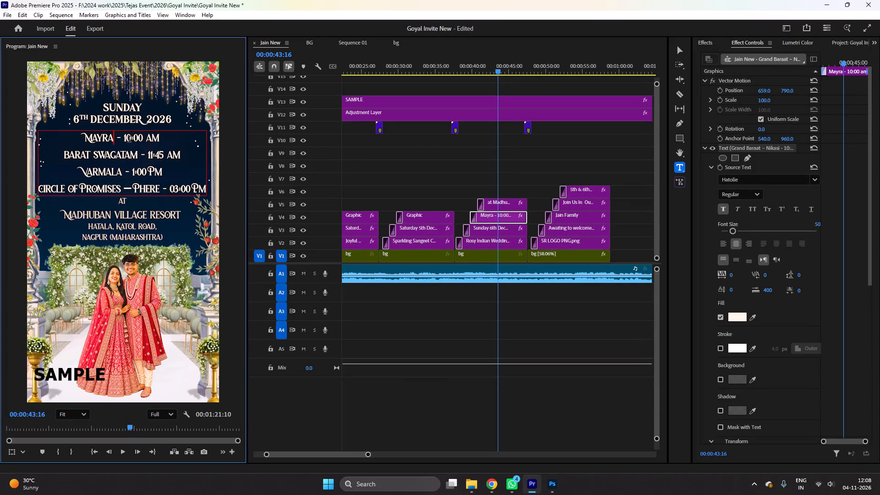
{"action": "left_click", "coordinate": [129, 140]}
{"action": "key", "text": "BackSpace"}
{"action": "key", "text": "BackSpace"}
{"action": "type", "text": "08"}
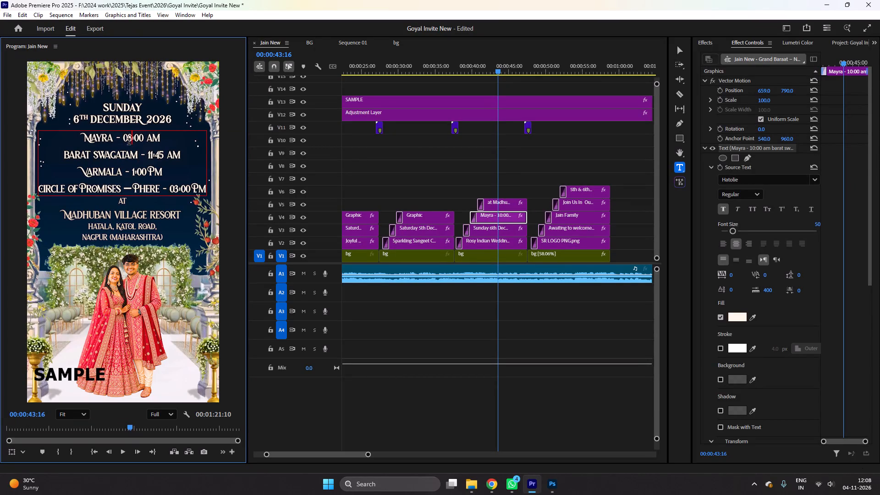
{"action": "left_click", "coordinate": [542, 178]}
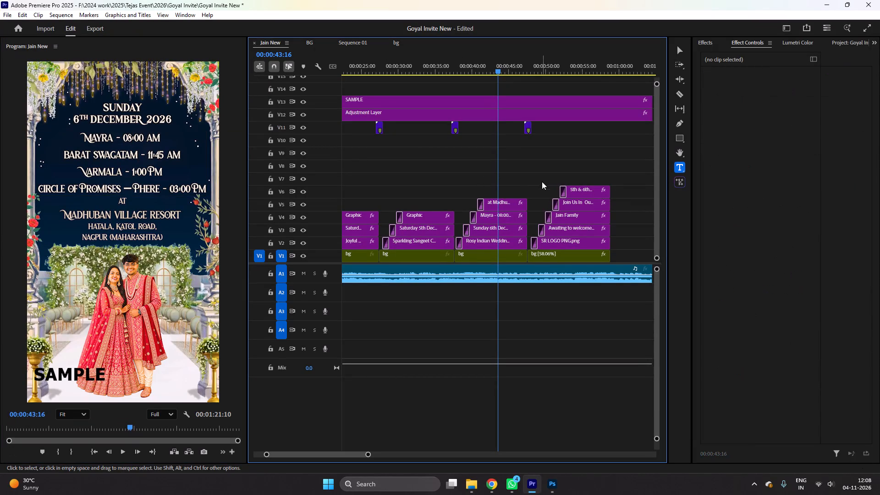
{"action": "key", "text": "ctrl+s"}
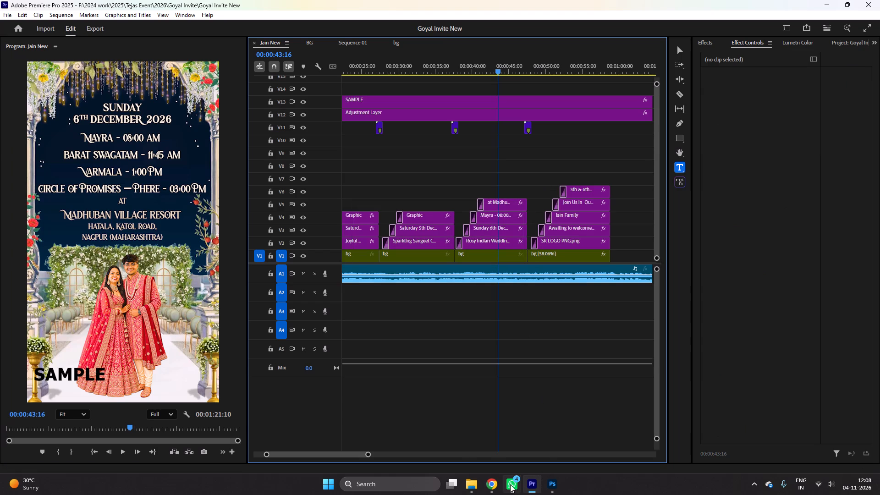
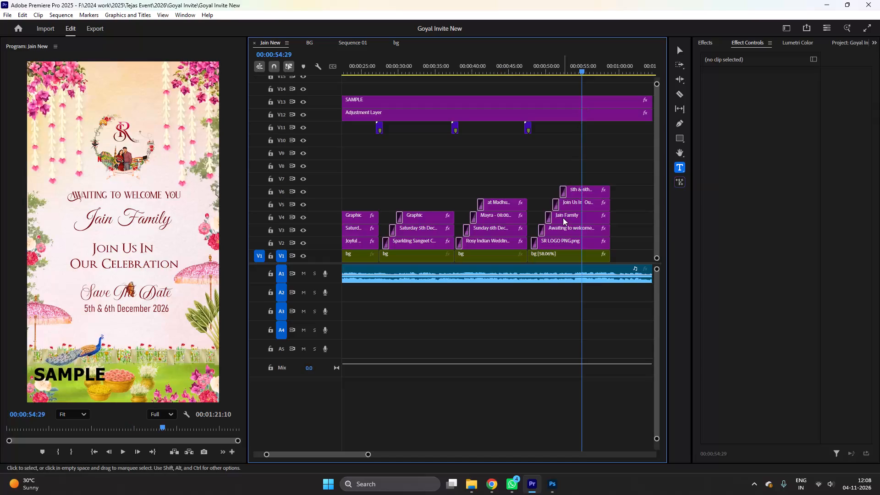
Change the closing page's family line to Goyal Family, nudge it slightly to centre it, and save the project.
{"action": "left_click", "coordinate": [573, 215]}
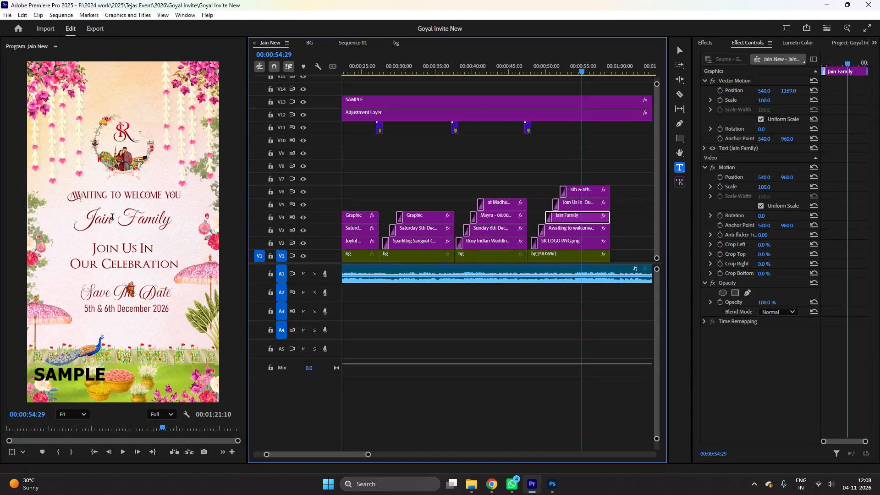
{"action": "left_click", "coordinate": [112, 218]}
{"action": "left_click_drag", "start_coordinate": [112, 218], "coordinate": [81, 220]}
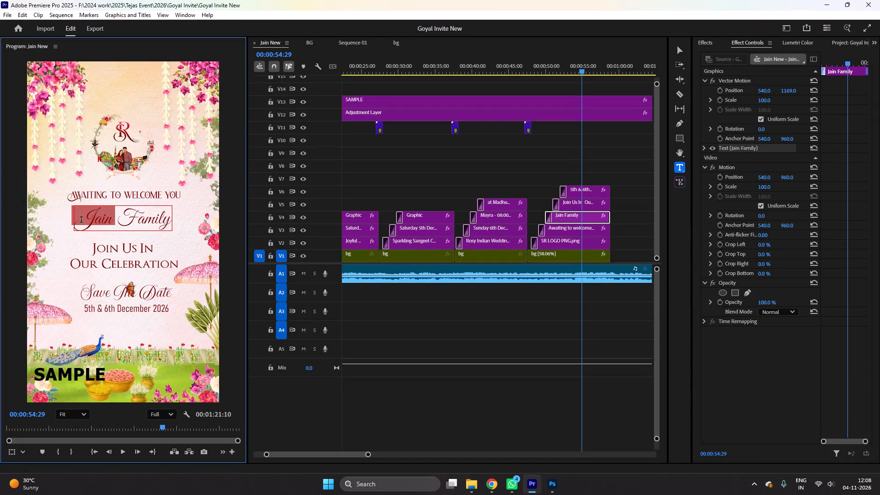
{"action": "type", "text": "Goyal"}
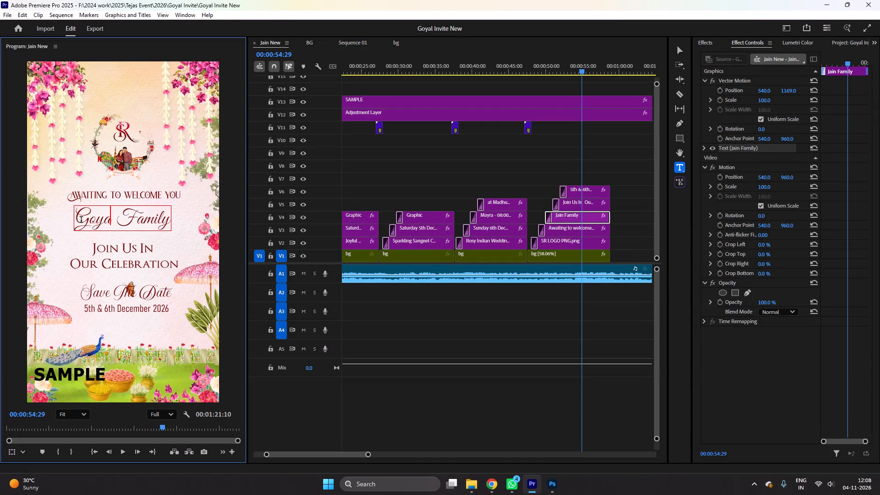
{"action": "left_click", "coordinate": [680, 46]}
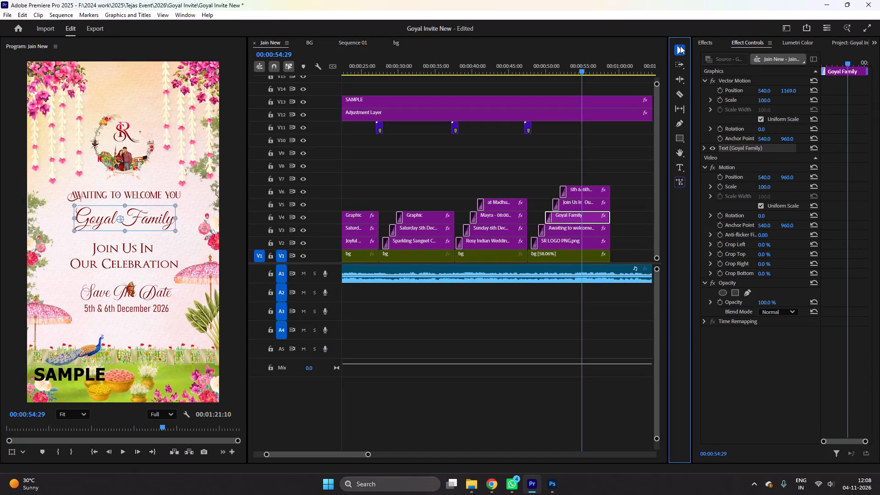
{"action": "left_click", "coordinate": [151, 220]}
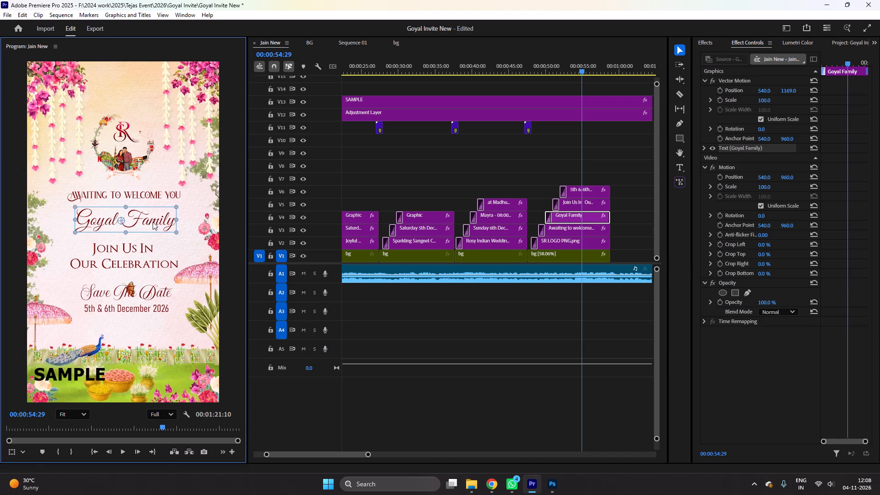
{"action": "left_click", "coordinate": [498, 168]}
{"action": "key", "text": "ctrl+s"}
Trim the end of the A1 music clip back to the end of the last bg clip.
{"action": "scroll", "coordinate": [583, 172], "scroll_direction": "down", "scroll_amount": 6}
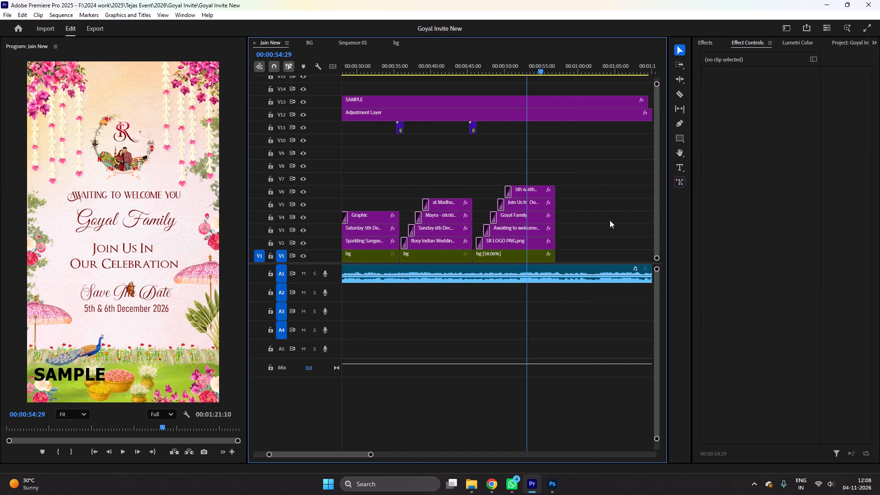
{"action": "left_click", "coordinate": [600, 220]}
{"action": "key", "text": "minus"}
{"action": "key", "text": "equal"}
{"action": "scroll", "coordinate": [577, 248], "scroll_direction": "down", "scroll_amount": 4}
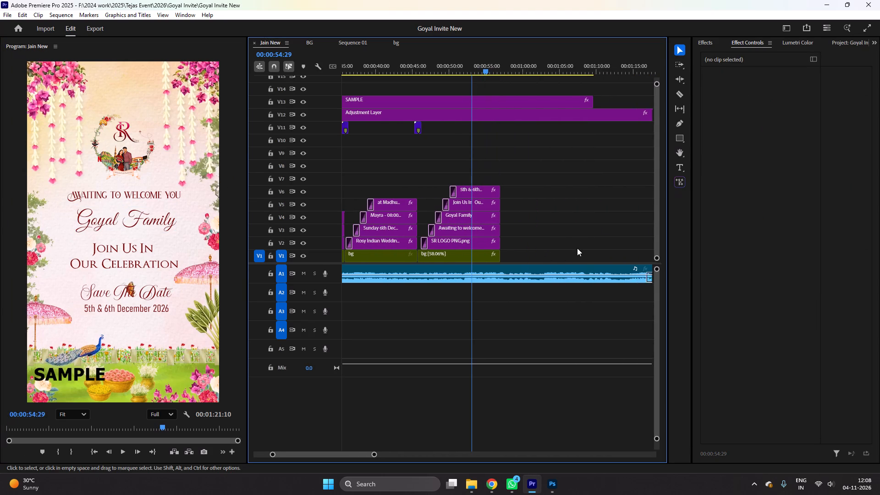
{"action": "scroll", "coordinate": [577, 248], "scroll_direction": "down", "scroll_amount": 2}
{"action": "key", "text": "0"}
{"action": "left_click_drag", "start_coordinate": [611, 268], "coordinate": [450, 265]}
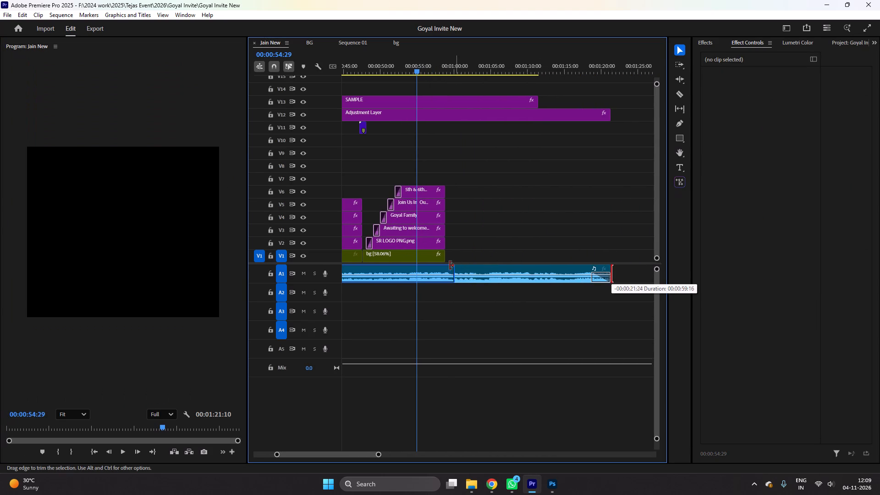
{"action": "left_click_drag", "start_coordinate": [450, 265], "coordinate": [444, 265]}
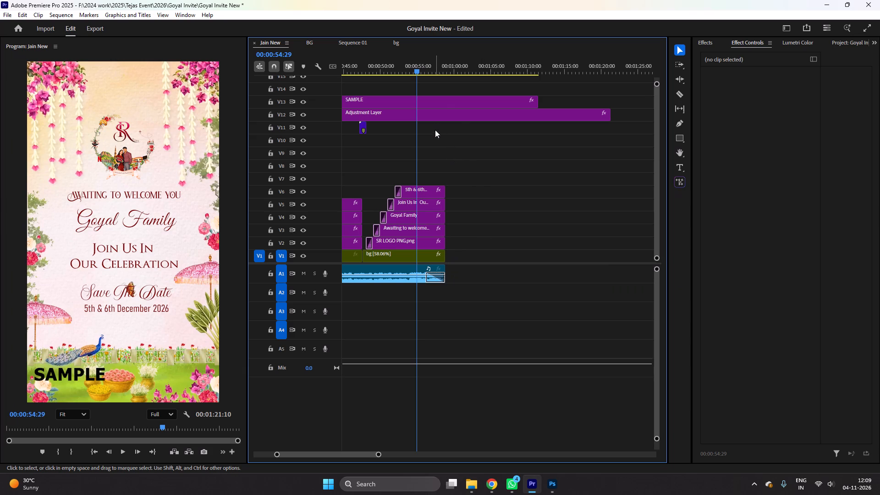
Cut the SAMPLE and Adjustment Layer clips at the end of the last bg clip and delete the leftover pieces.
{"action": "key", "text": "c"}
{"action": "left_click", "coordinate": [447, 114]}
{"action": "left_click", "coordinate": [446, 102]}
{"action": "key", "text": "v"}
{"action": "left_click_drag", "start_coordinate": [471, 92], "coordinate": [501, 149]}
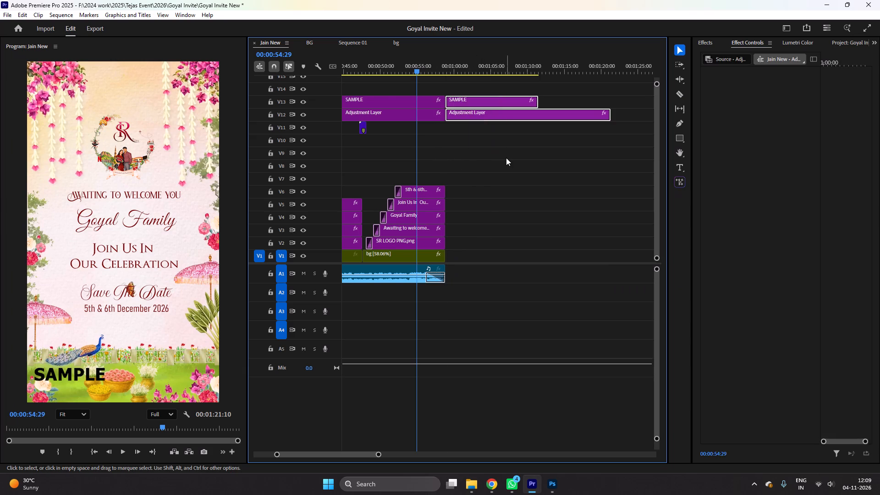
{"action": "key", "text": "Return"}
{"action": "key", "text": "Delete"}
Shift the Soumy & Rihen title on the opening page horizontally to X position 571.
{"action": "left_click", "coordinate": [506, 158]}
{"action": "key", "text": "minus"}
{"action": "key", "text": "minus"}
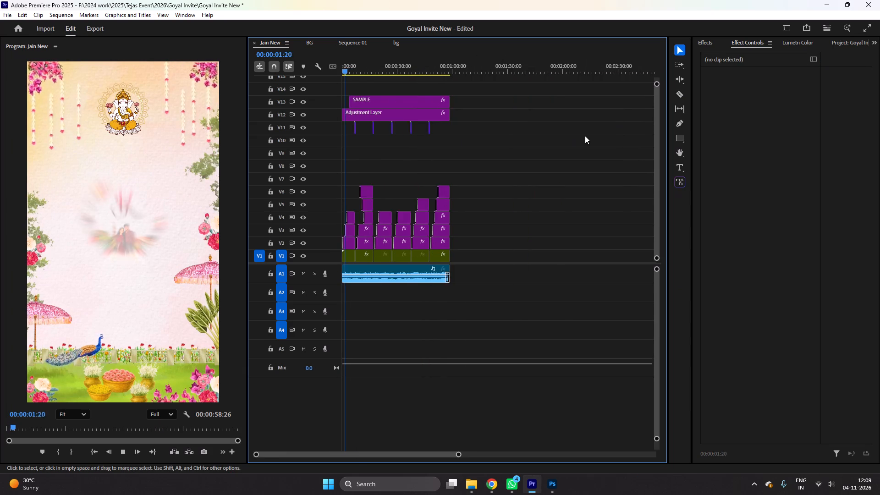
{"action": "key", "text": "equal"}
{"action": "key", "text": "equal"}
{"action": "key", "text": "equal"}
{"action": "key", "text": "equal"}
{"action": "key", "text": "minus"}
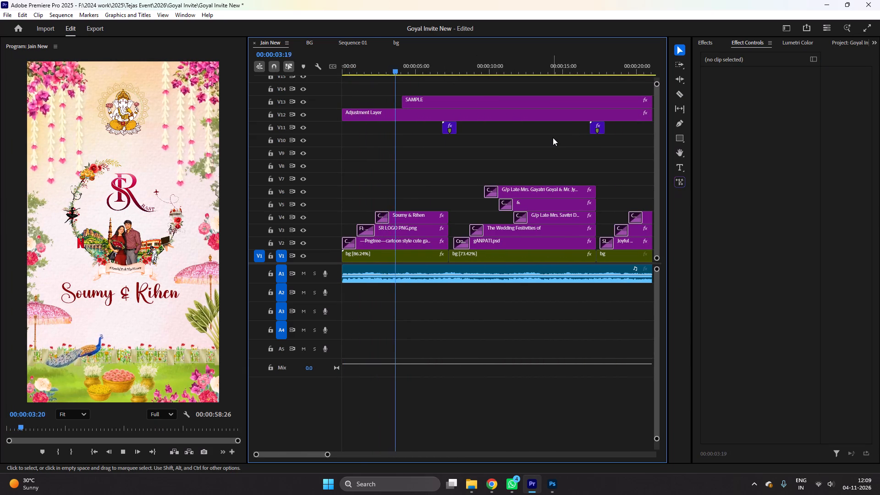
{"action": "key", "text": "equal"}
{"action": "left_click", "coordinate": [464, 218]}
{"action": "key", "text": "space"}
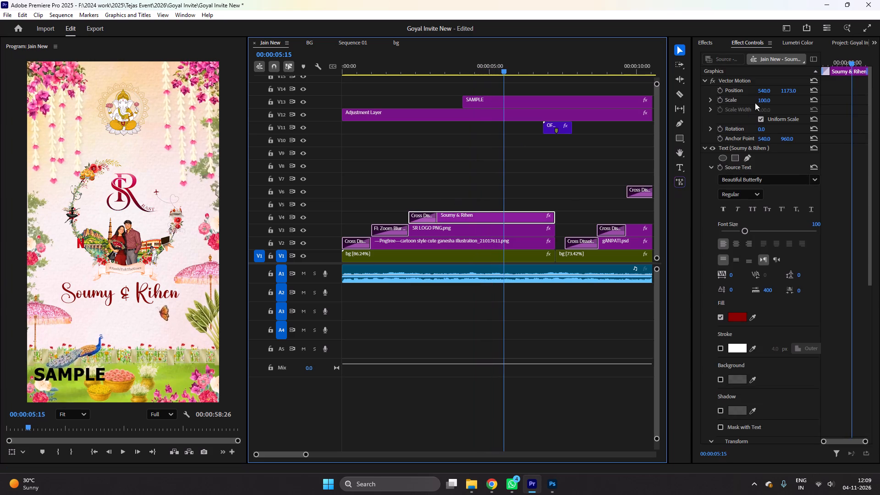
{"action": "left_click_drag", "start_coordinate": [765, 91], "coordinate": [784, 94]}
Play back the opening and family pages and check the haldi page for text and layout.
{"action": "key", "text": "space"}
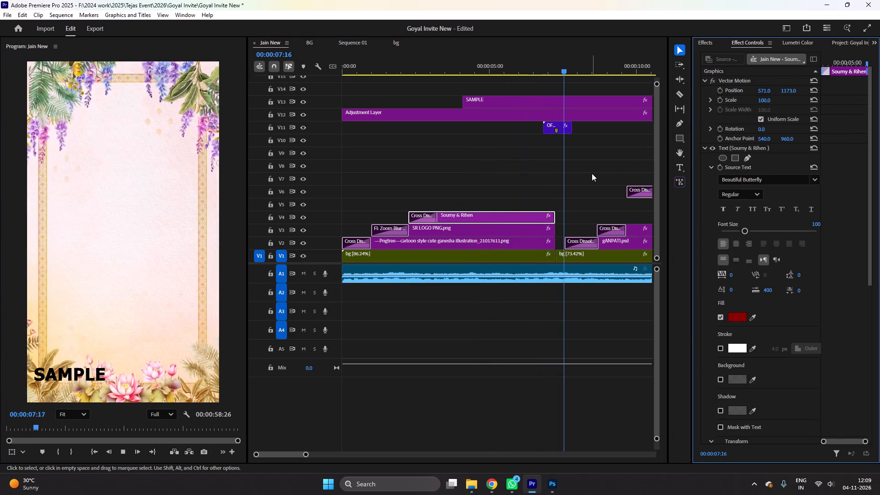
{"action": "scroll", "coordinate": [592, 173], "scroll_direction": "down", "scroll_amount": 6}
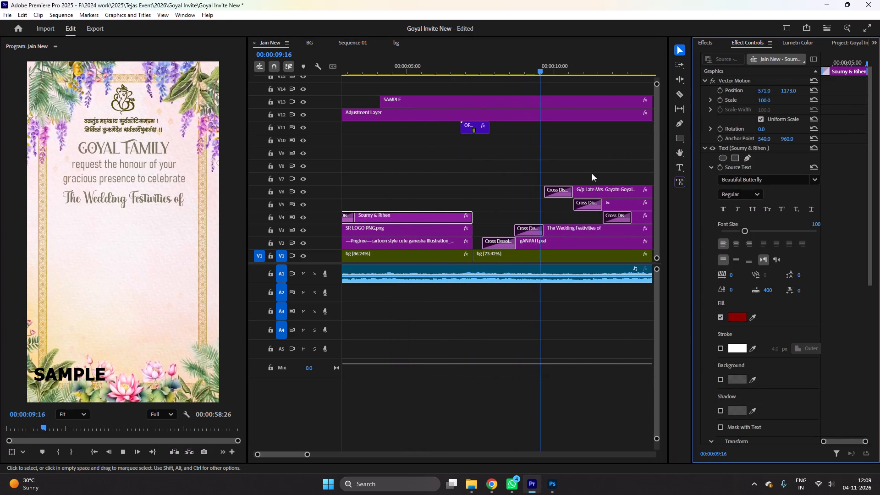
{"action": "scroll", "coordinate": [592, 173], "scroll_direction": "down", "scroll_amount": 12}
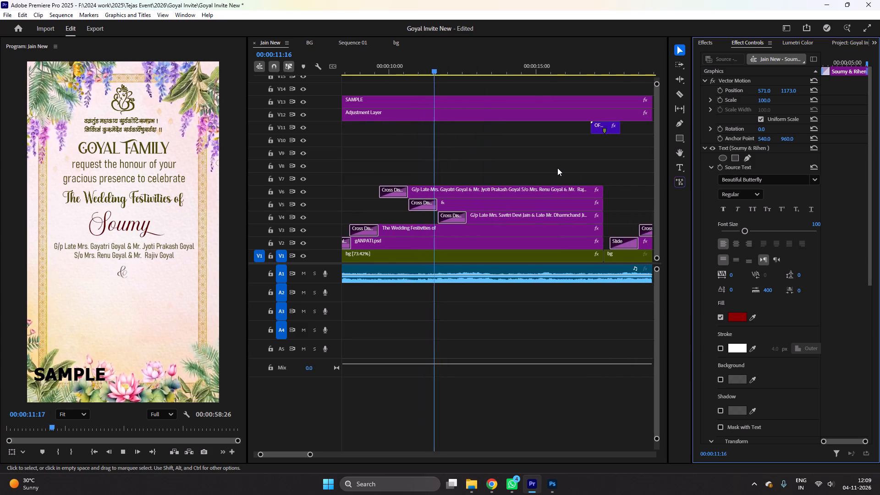
{"action": "left_click", "coordinate": [557, 168]}
{"action": "key", "text": "minus"}
{"action": "left_click", "coordinate": [616, 63]}
{"action": "key", "text": "minus"}
{"action": "key", "text": "minus"}
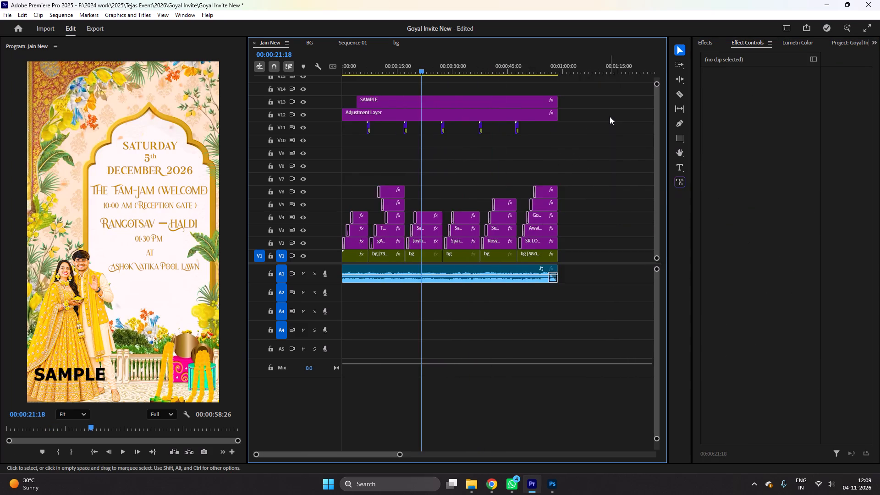
{"action": "key", "text": "equal"}
Save the project and set the H.264 media export's target bitrate to 9 Mbps.
{"action": "key", "text": "ctrl+s"}
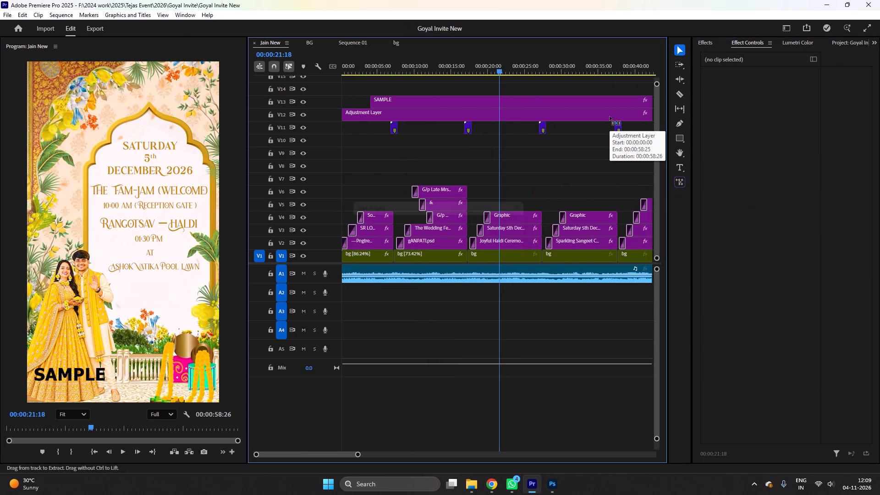
{"action": "key", "text": "ctrl+m"}
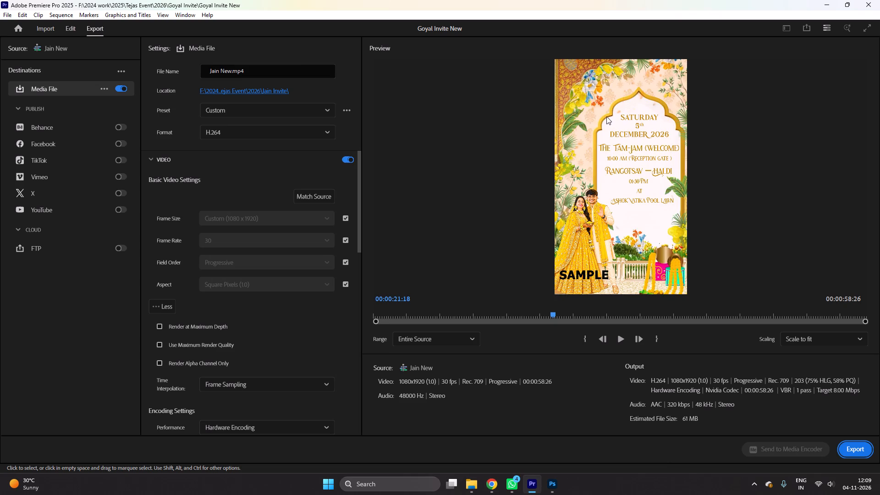
{"action": "left_click", "coordinate": [356, 218]}
{"action": "left_click_drag", "start_coordinate": [360, 220], "coordinate": [353, 363]}
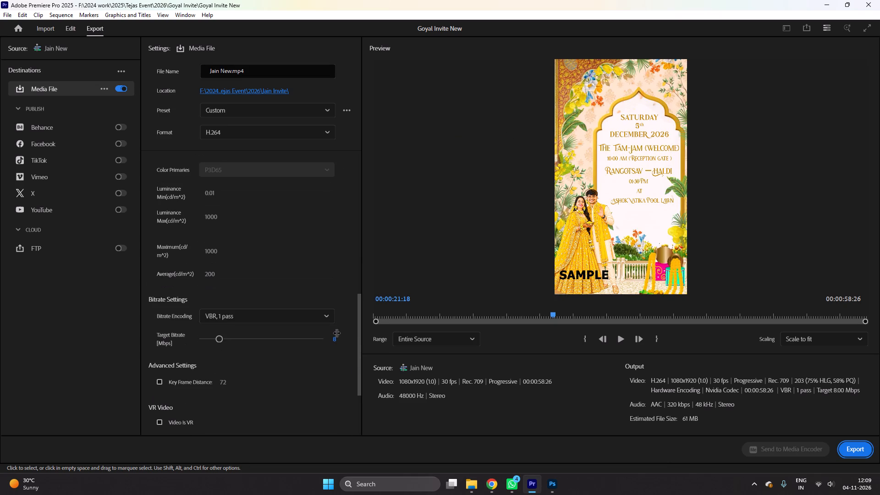
{"action": "left_click", "coordinate": [336, 333]}
{"action": "key", "text": "9"}
{"action": "key", "text": "Return"}
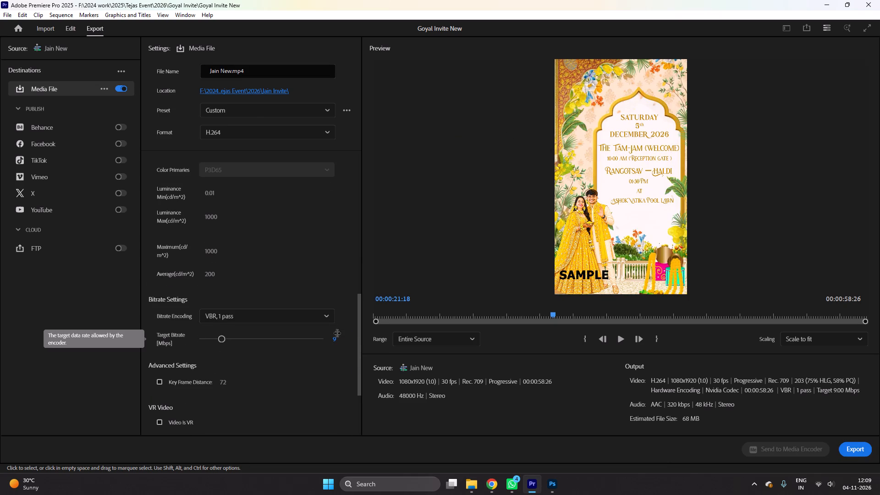
Name the export file Goyal Wedding Invite in the Goyal Invite folder and start the export.
{"action": "left_click", "coordinate": [262, 93]}
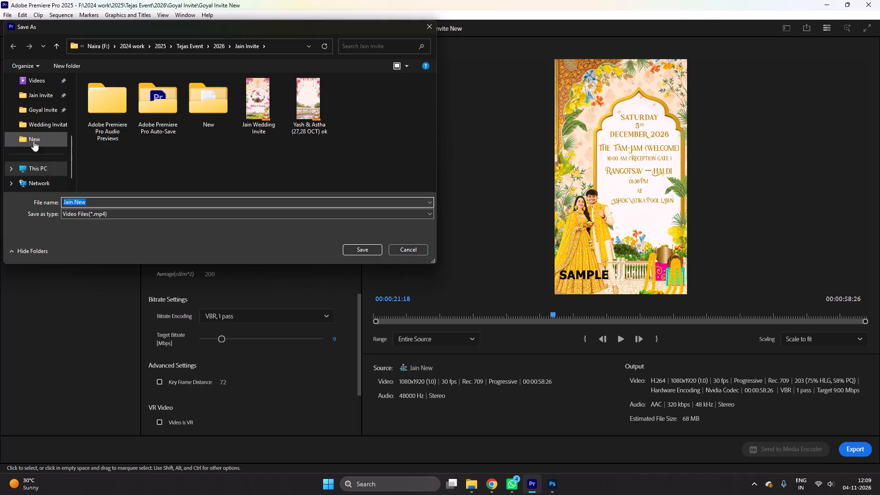
{"action": "left_click", "coordinate": [55, 109]}
{"action": "left_click", "coordinate": [106, 197]}
{"action": "left_click", "coordinate": [106, 200]}
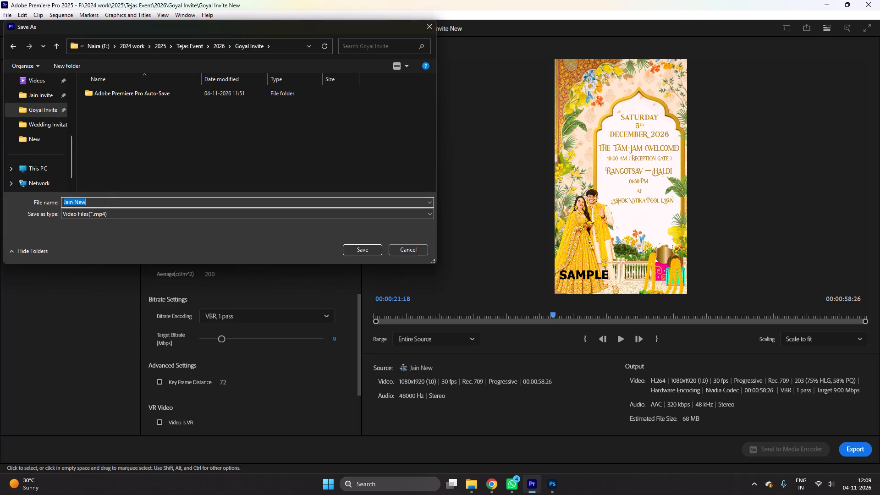
{"action": "type", "text": "Goyal Wedding Invite"}
{"action": "key", "text": "Return"}
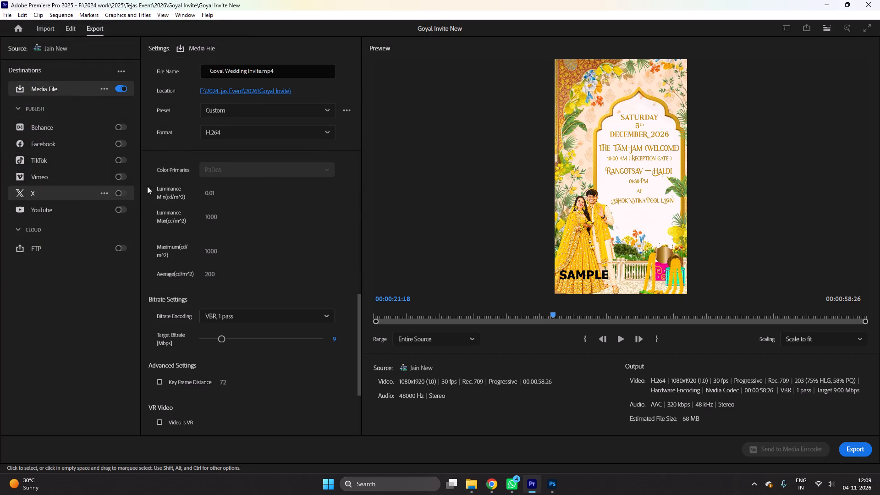
{"action": "left_click", "coordinate": [841, 444]}
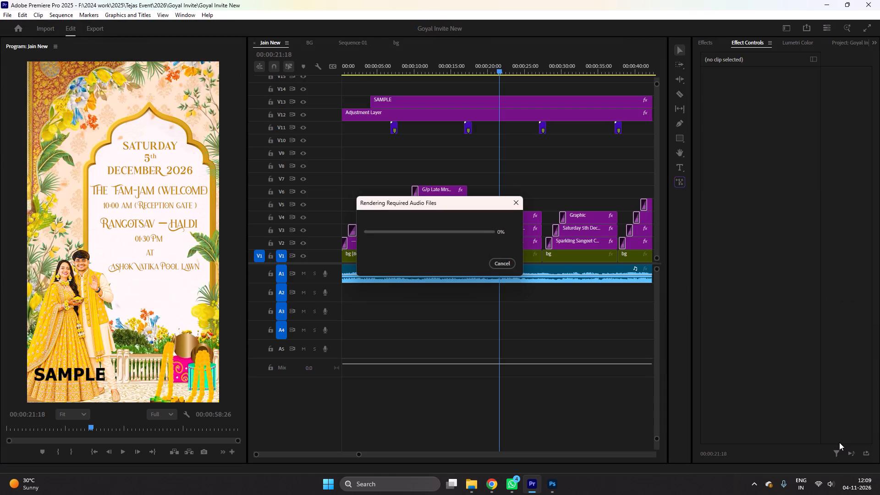